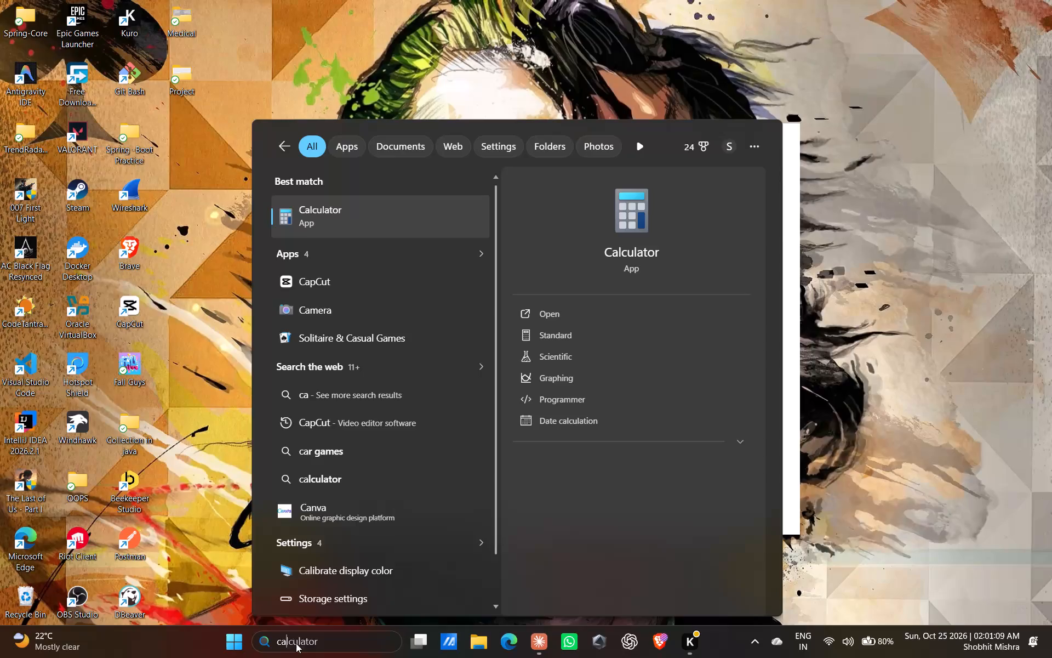
Find CapCut through the system search and launch it.
text(cut)
key(Return)
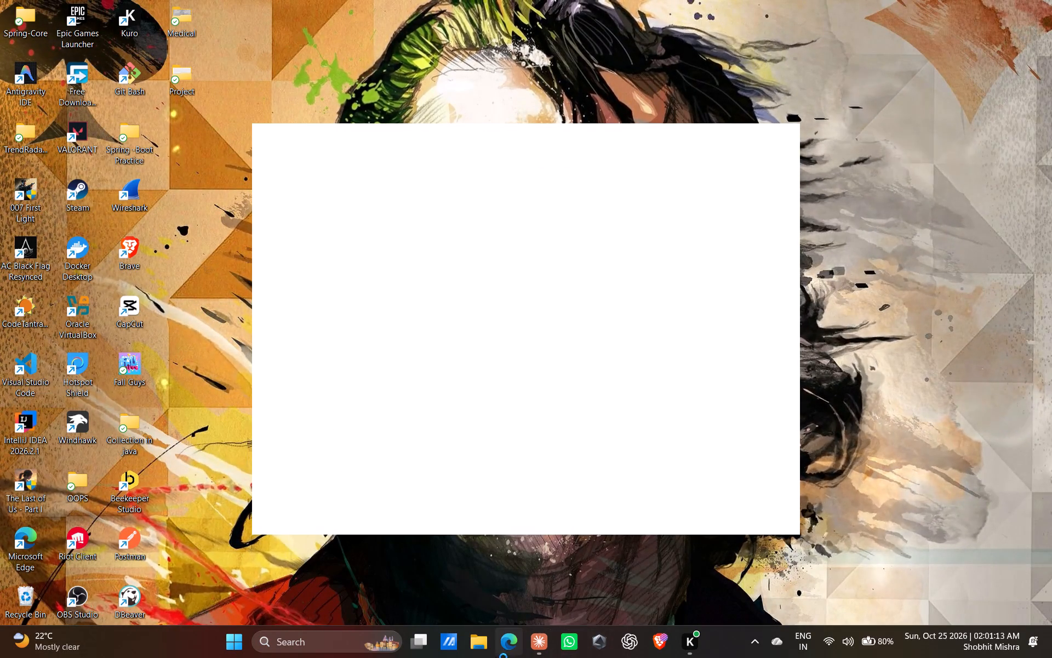
Switch to File Explorer, open the NVIDIA folder inside Videos, and select the 1004 video.
click(476, 656)
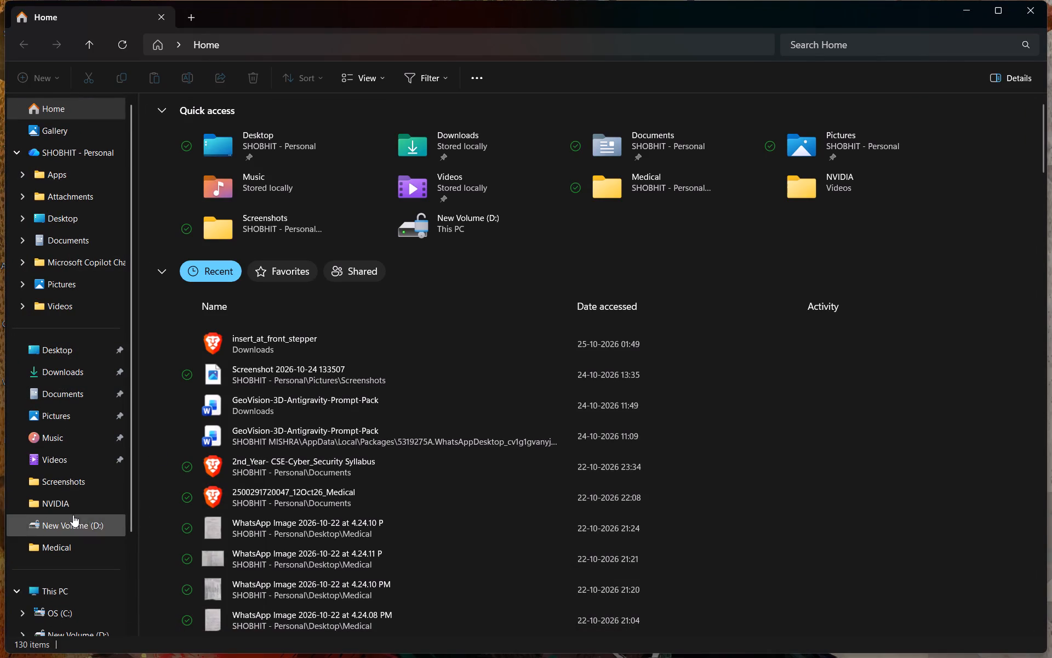
click(75, 453)
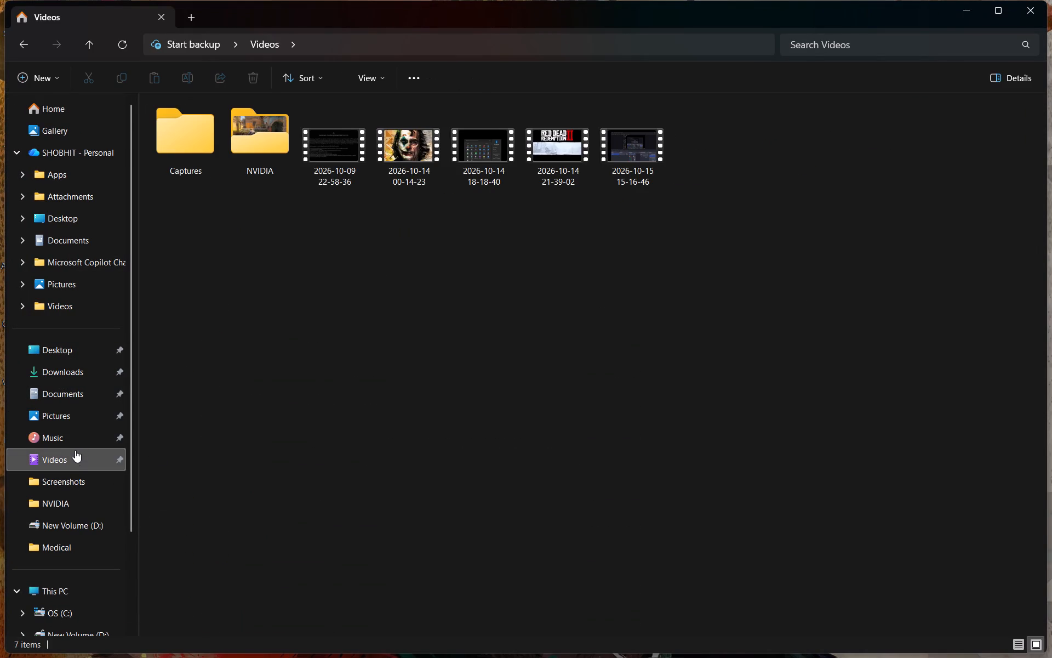
double_click(264, 157)
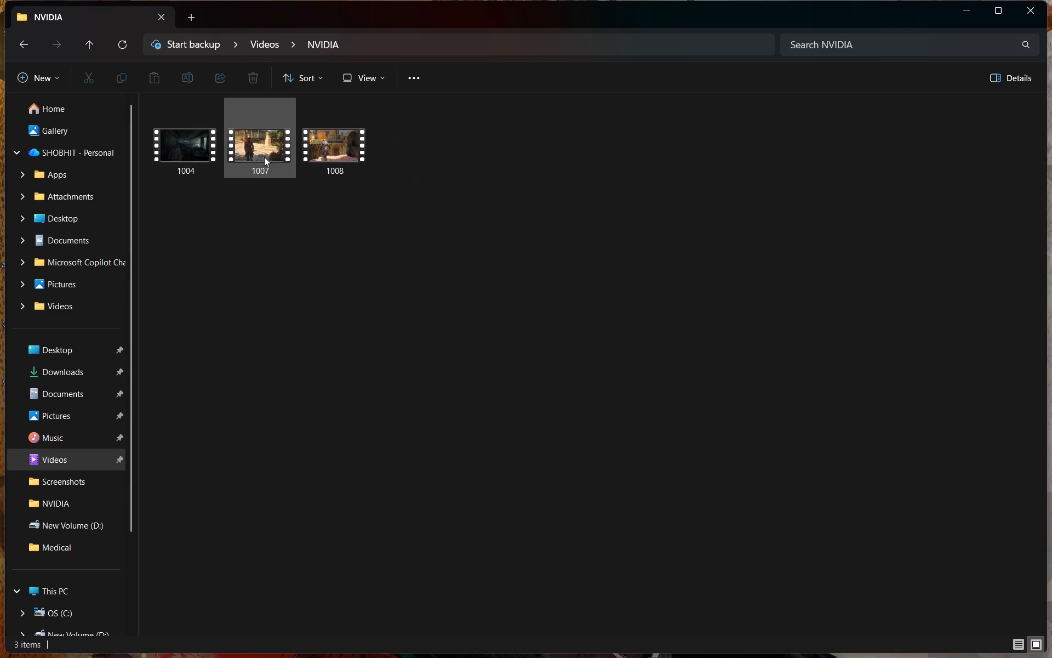
click(203, 172)
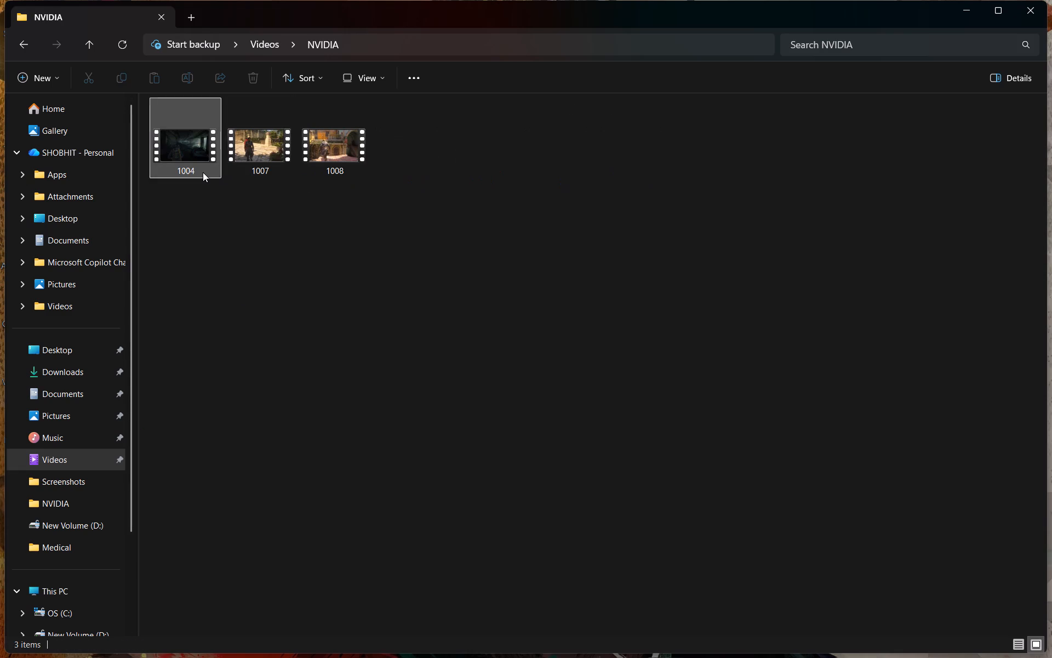
Lower the system volume all the way to zero.
click(880, 654)
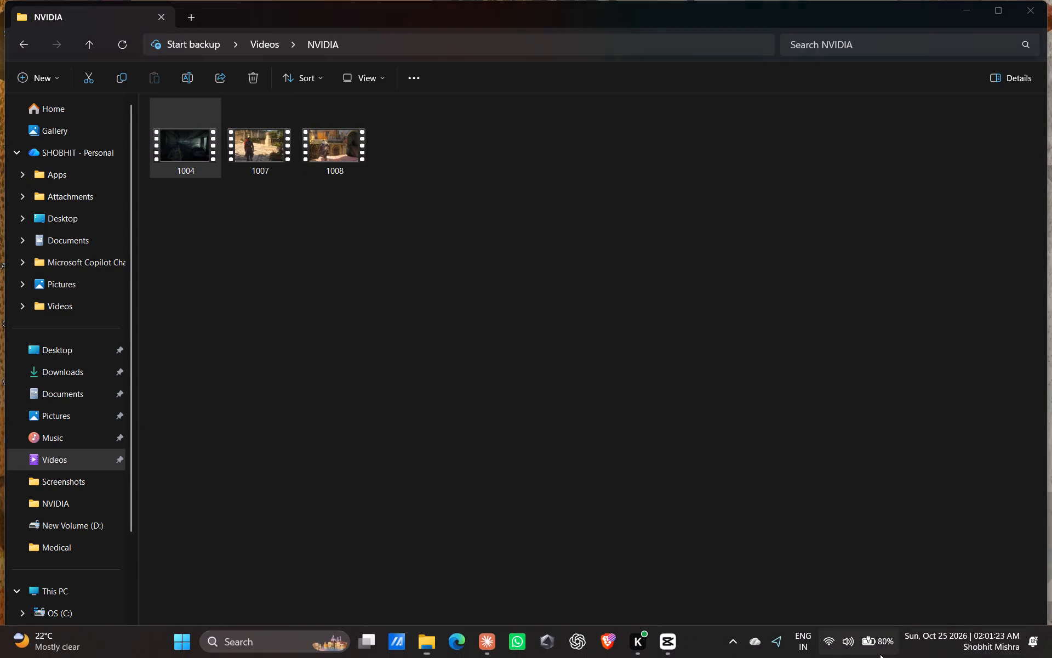
drag(906, 557, 606, 605)
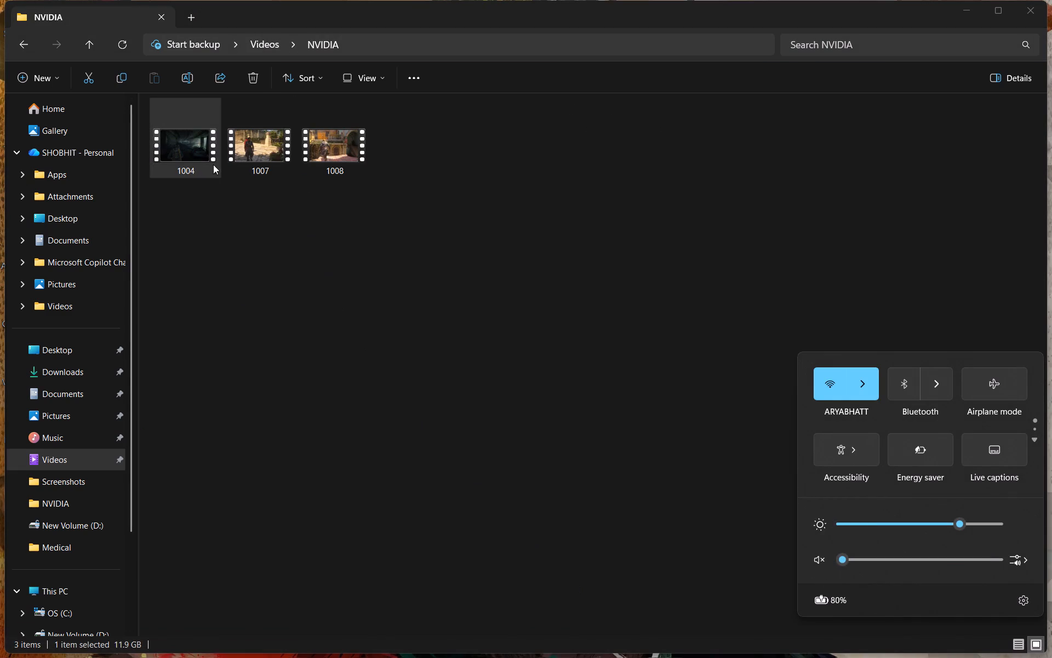
Play the 1004 video in Media Player, skim through its footage up to the end, and close the player.
triple_click(179, 153)
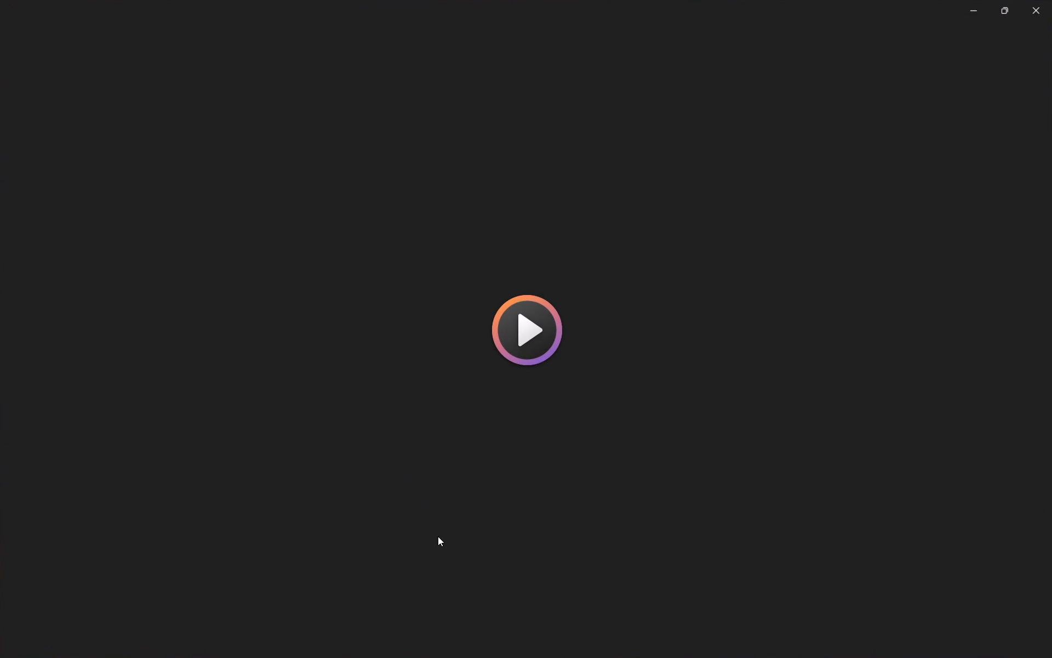
click(238, 593)
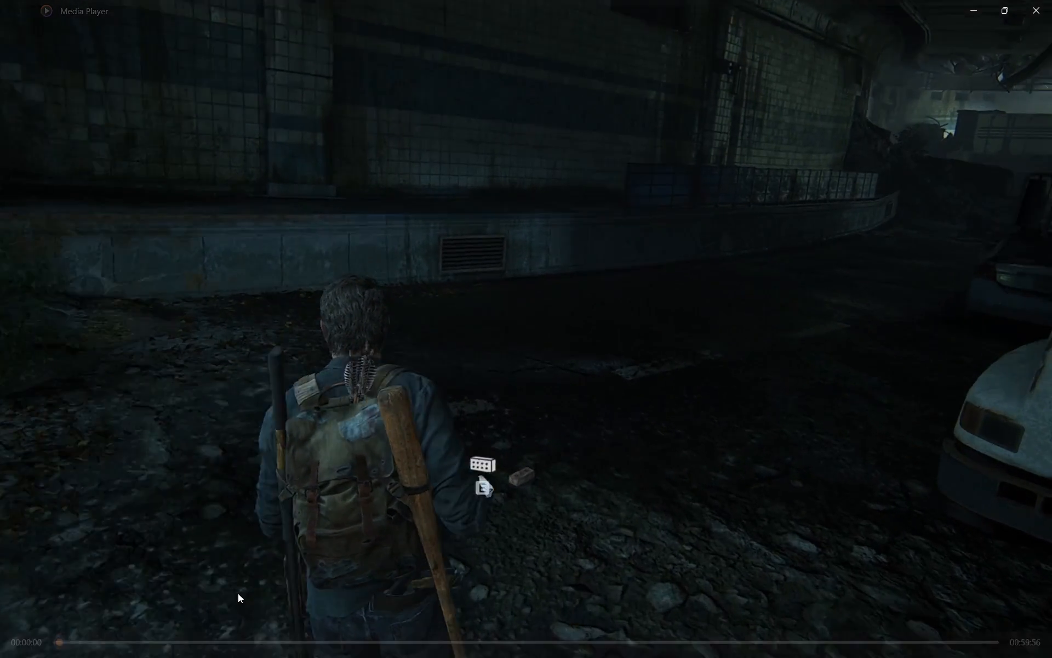
click(321, 588)
click(654, 585)
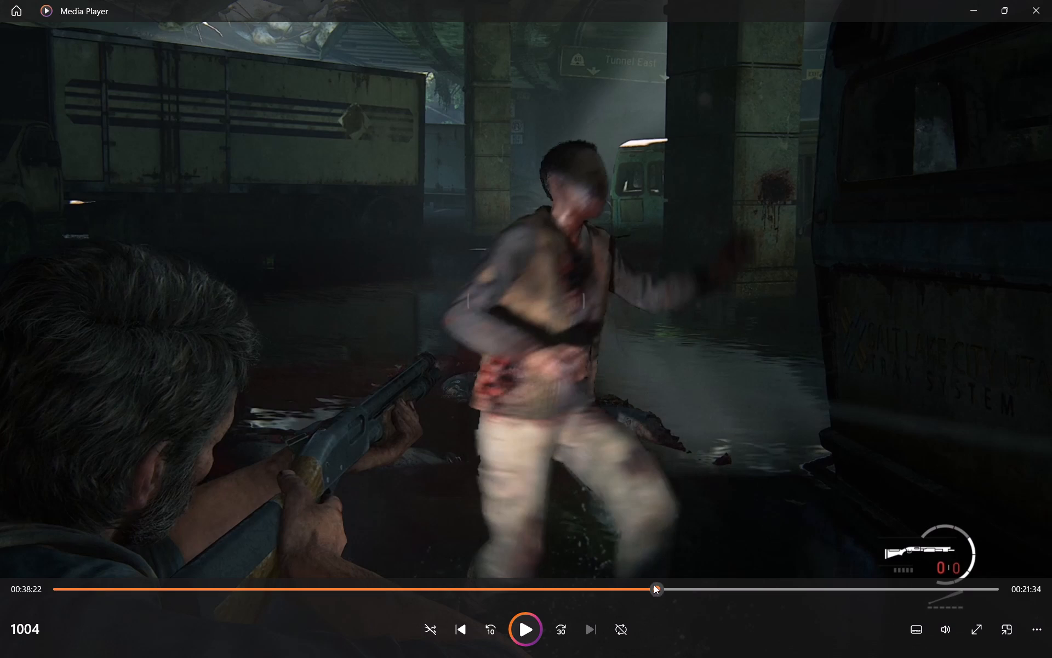
click(805, 582)
click(878, 580)
click(906, 580)
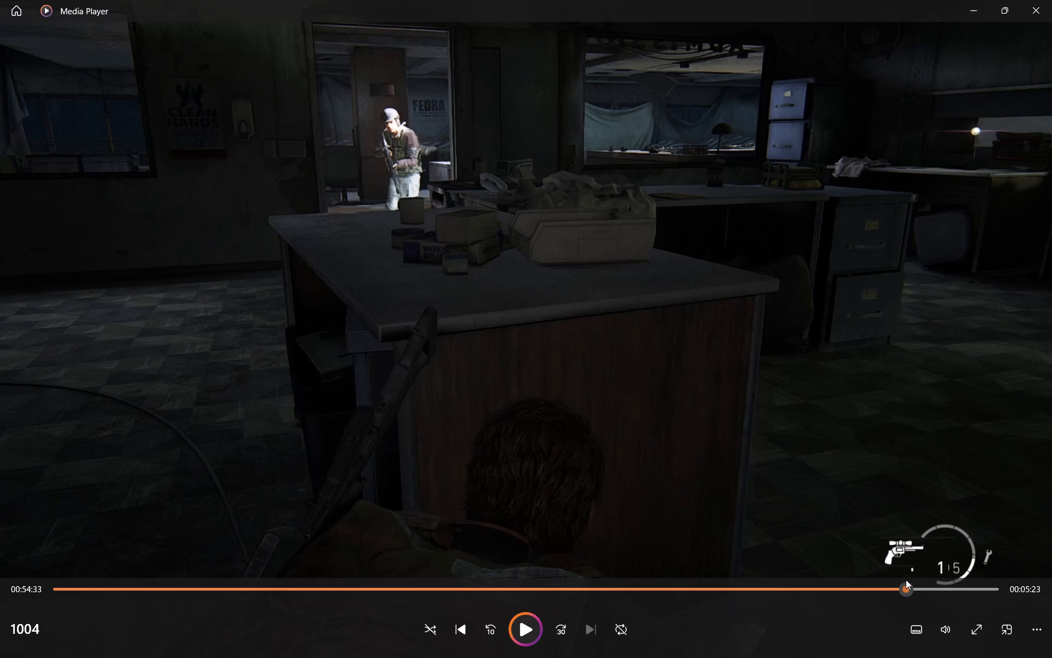
click(931, 580)
click(960, 586)
drag(969, 592, 974, 593)
click(991, 593)
click(539, 631)
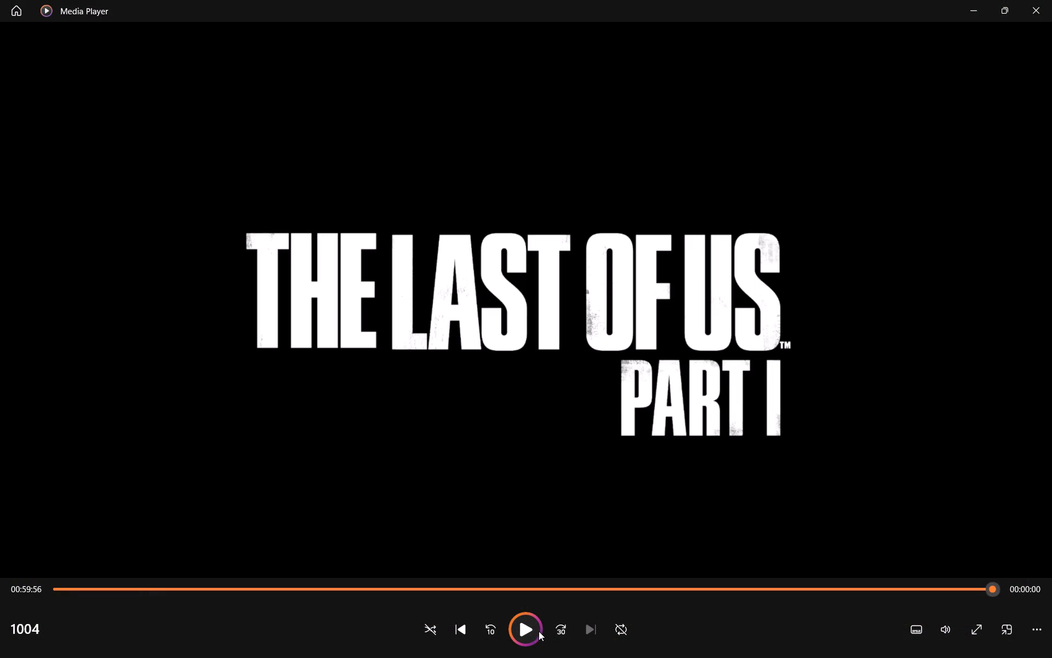
click(1046, 0)
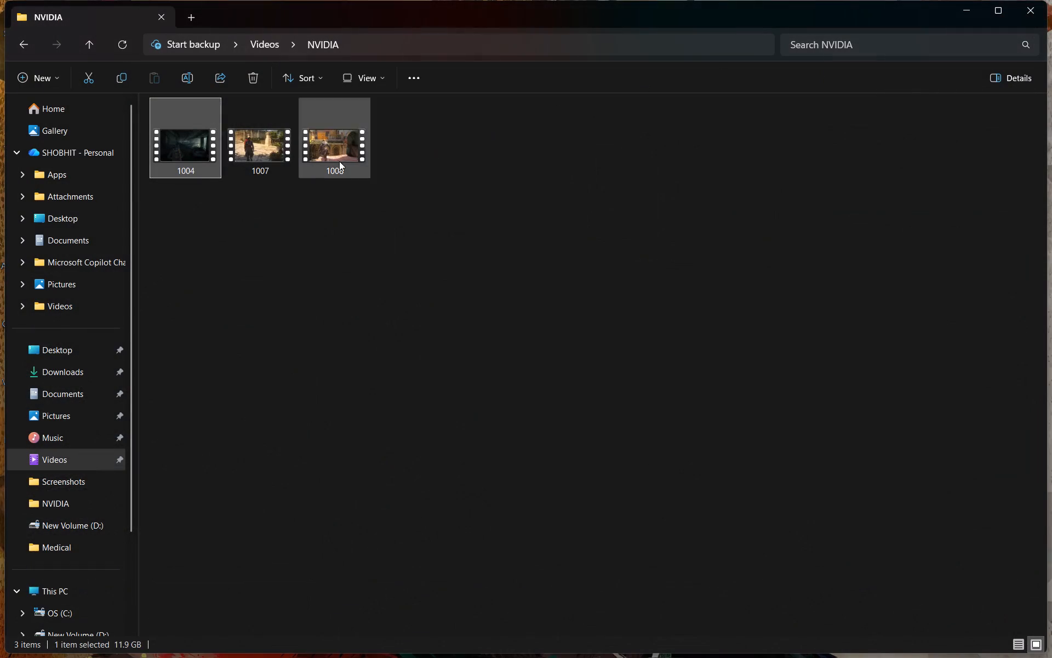
Delete the 1004 video from the NVIDIA folder.
right_click(204, 169)
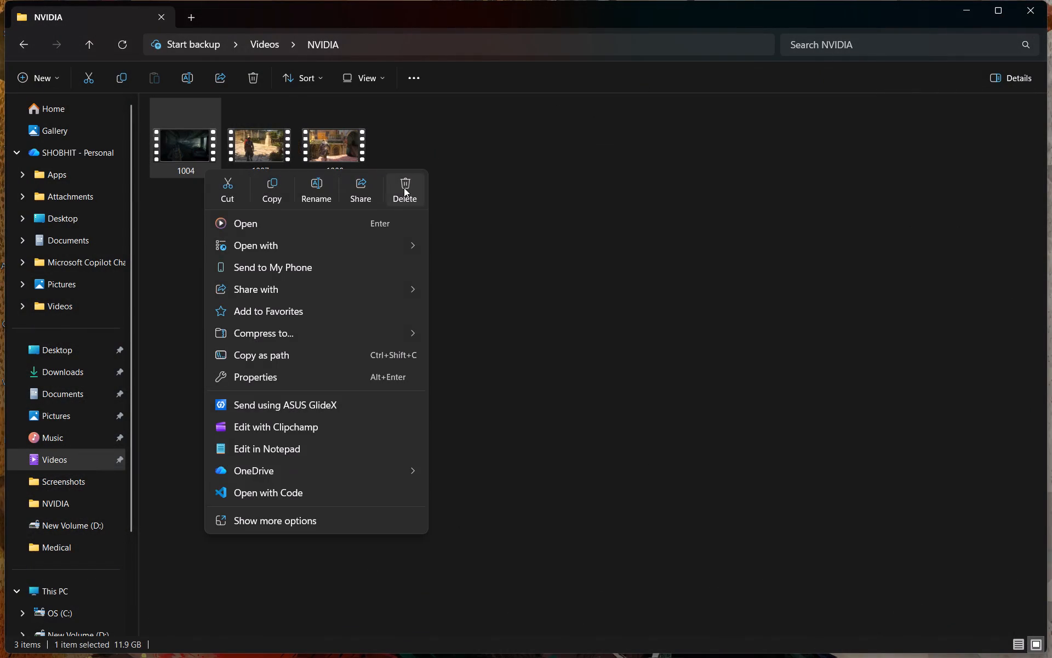
click(404, 188)
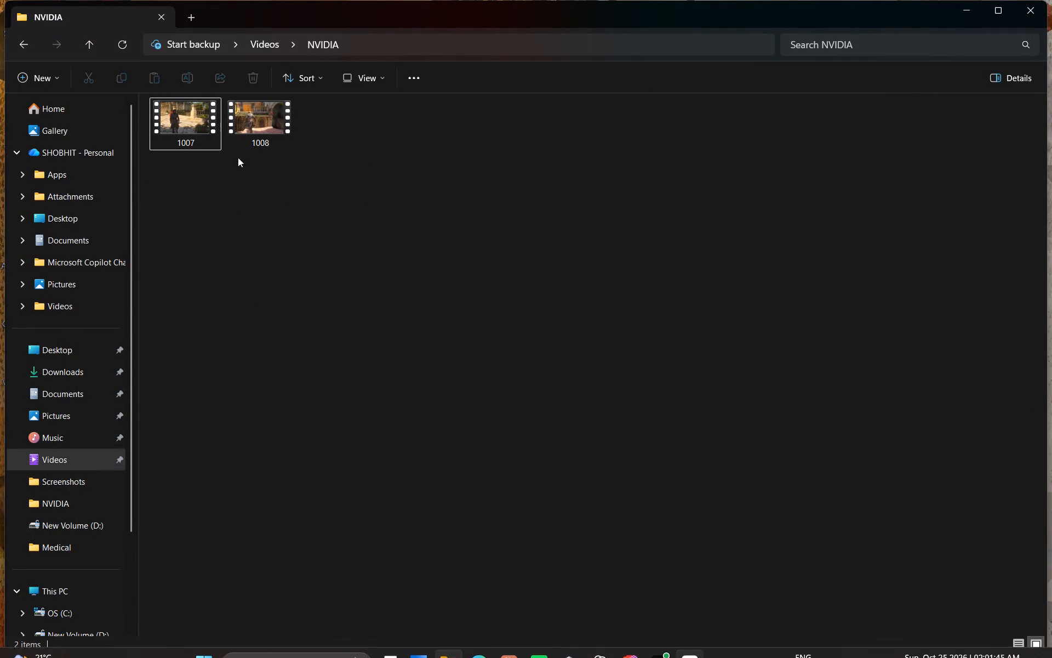
Play the 1007 video in Media Player, skim through its footage to near the end, and close the player.
double_click(186, 115)
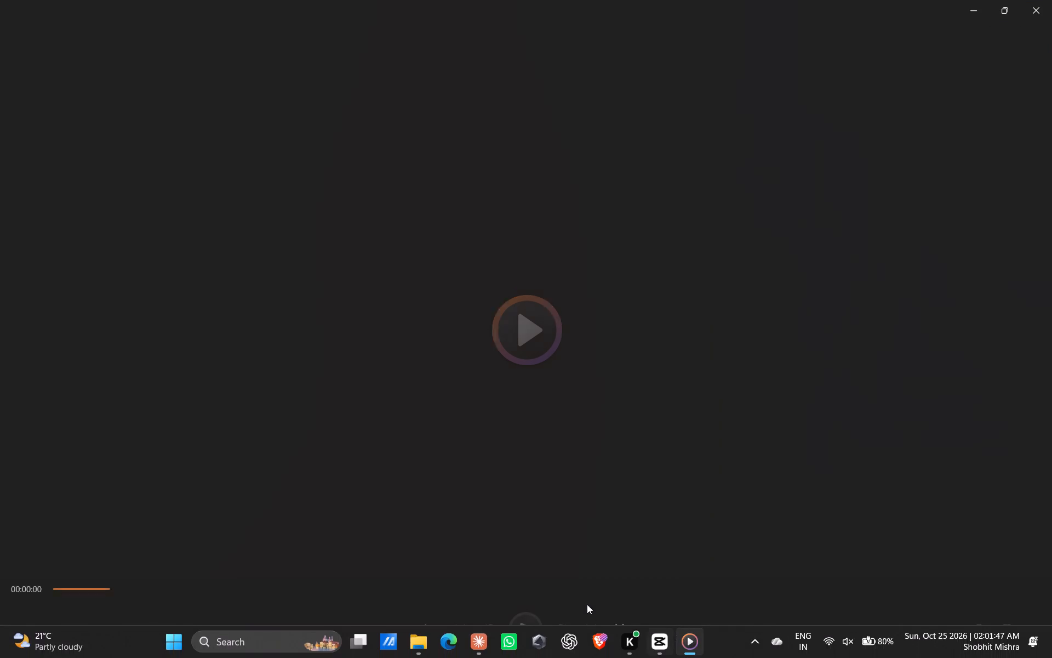
click(458, 584)
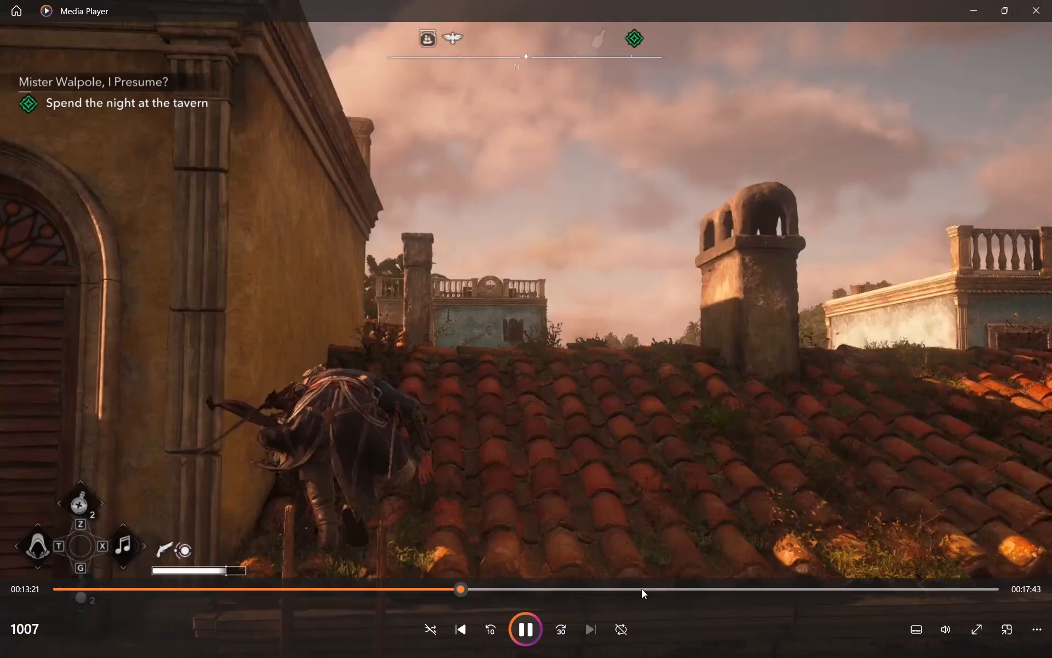
click(676, 589)
click(812, 587)
click(902, 586)
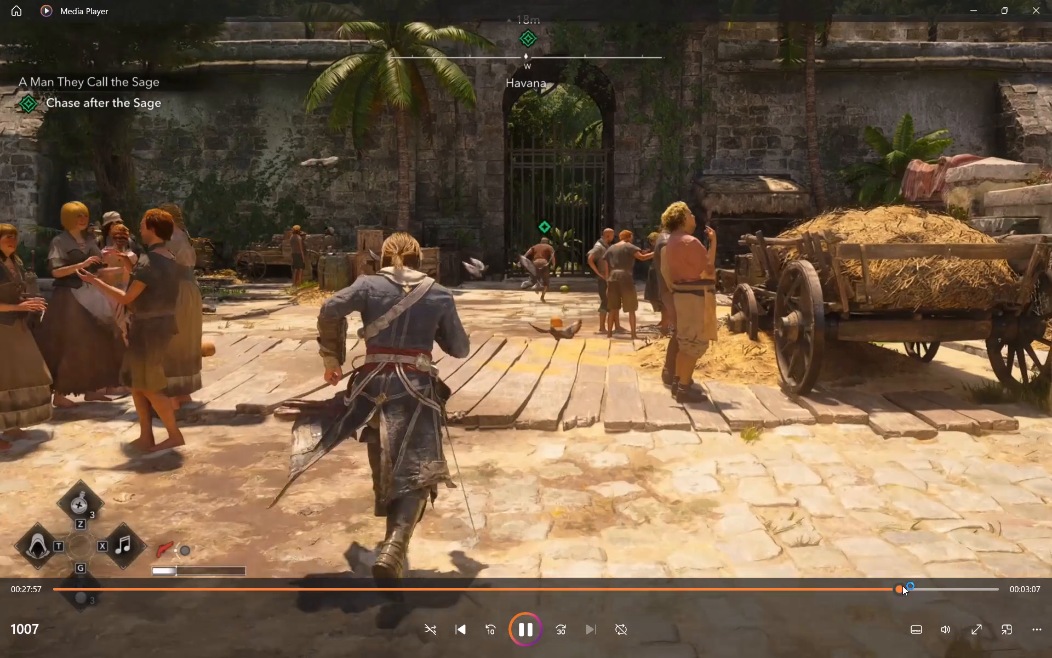
click(969, 587)
click(981, 587)
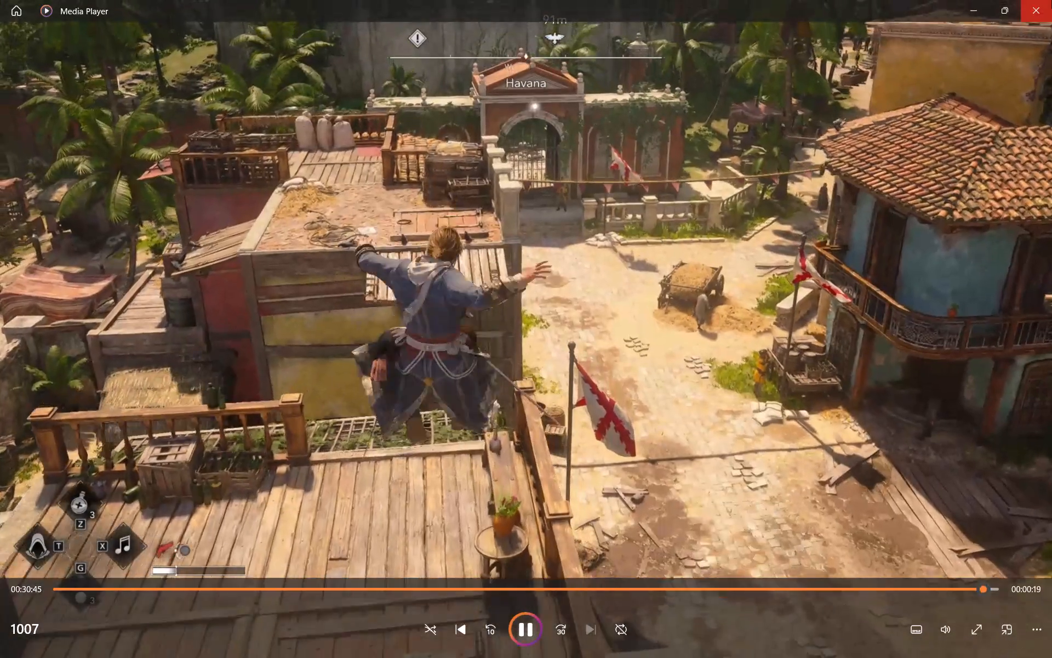
click(1051, 0)
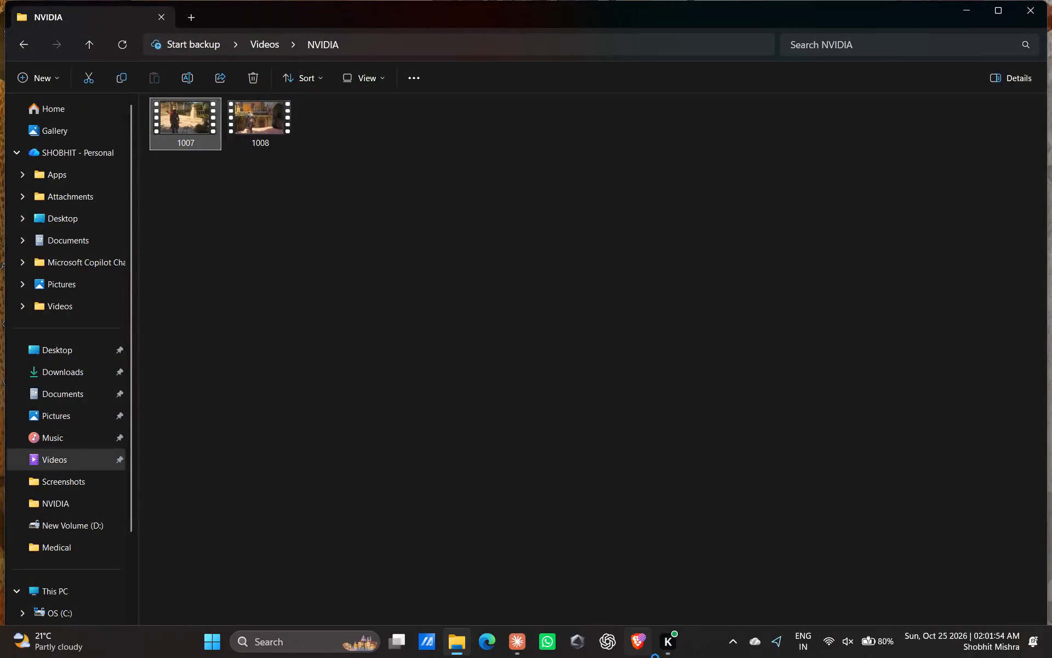
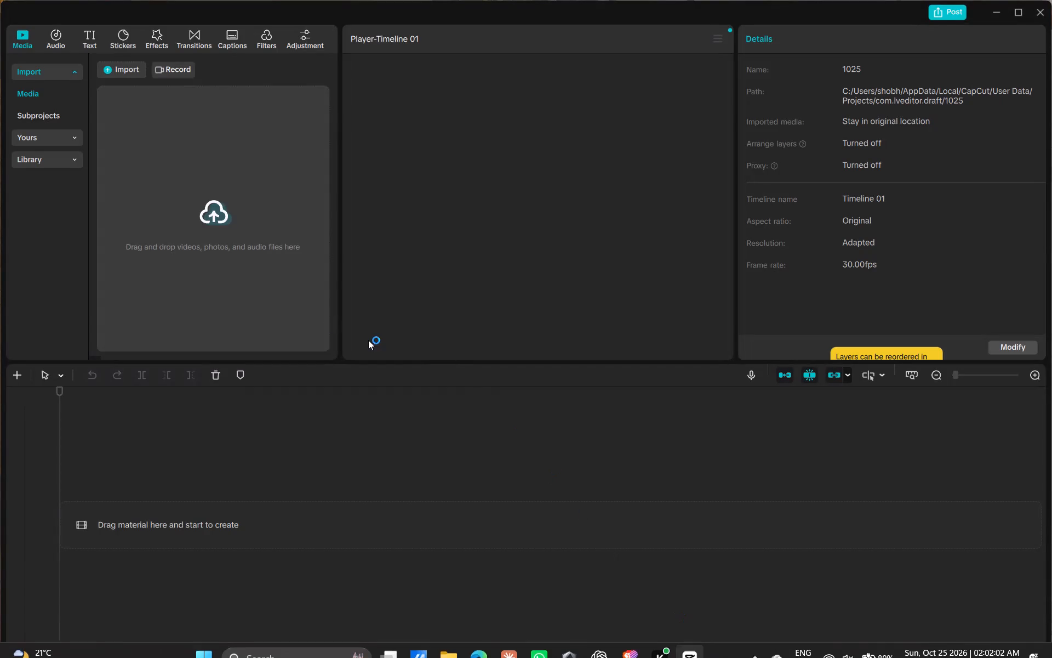
Import the 1007 video from the NVIDIA folder into the 1025 project's media.
click(128, 74)
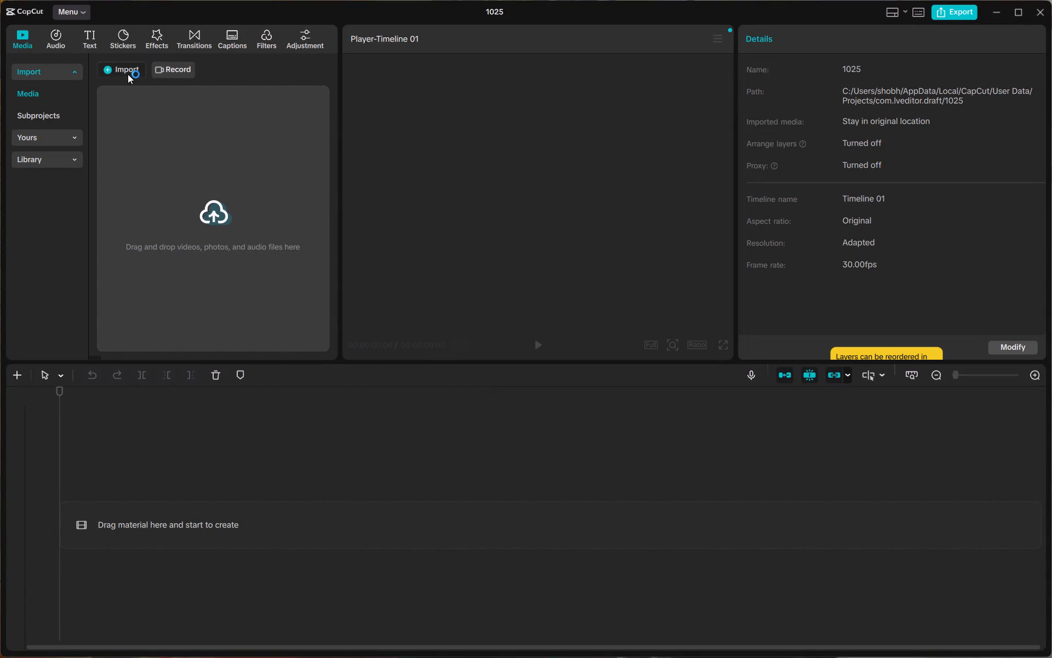
click(167, 123)
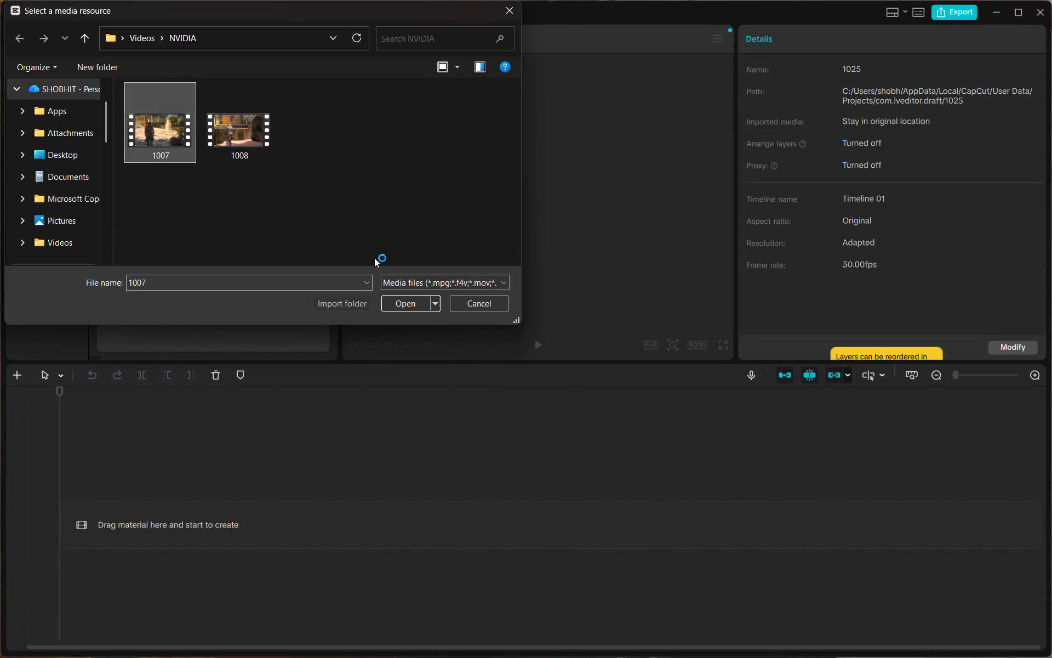
click(421, 297)
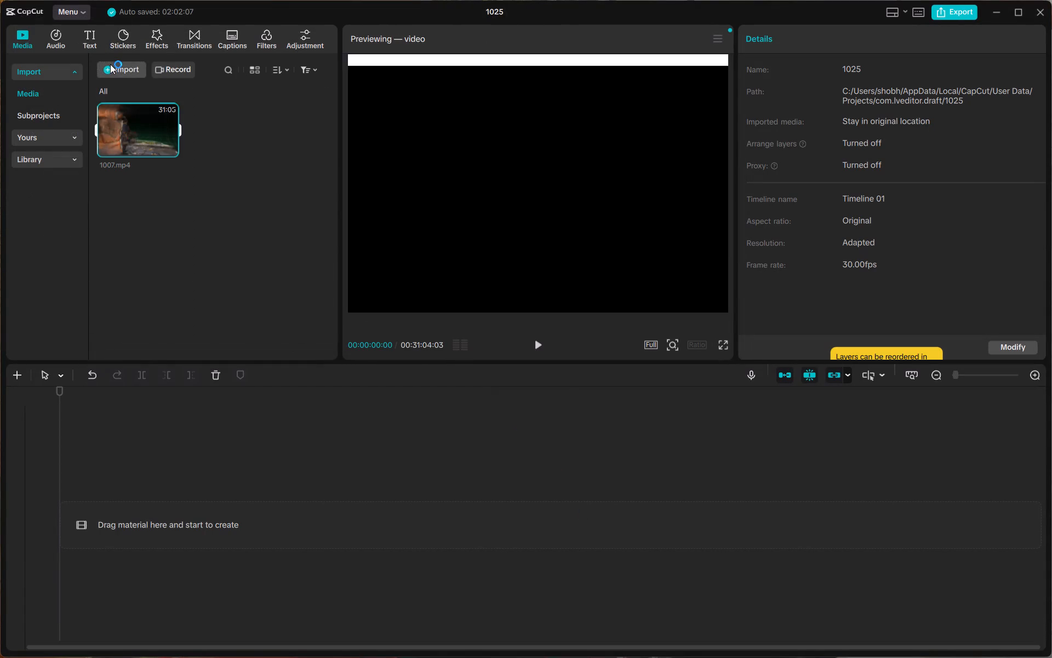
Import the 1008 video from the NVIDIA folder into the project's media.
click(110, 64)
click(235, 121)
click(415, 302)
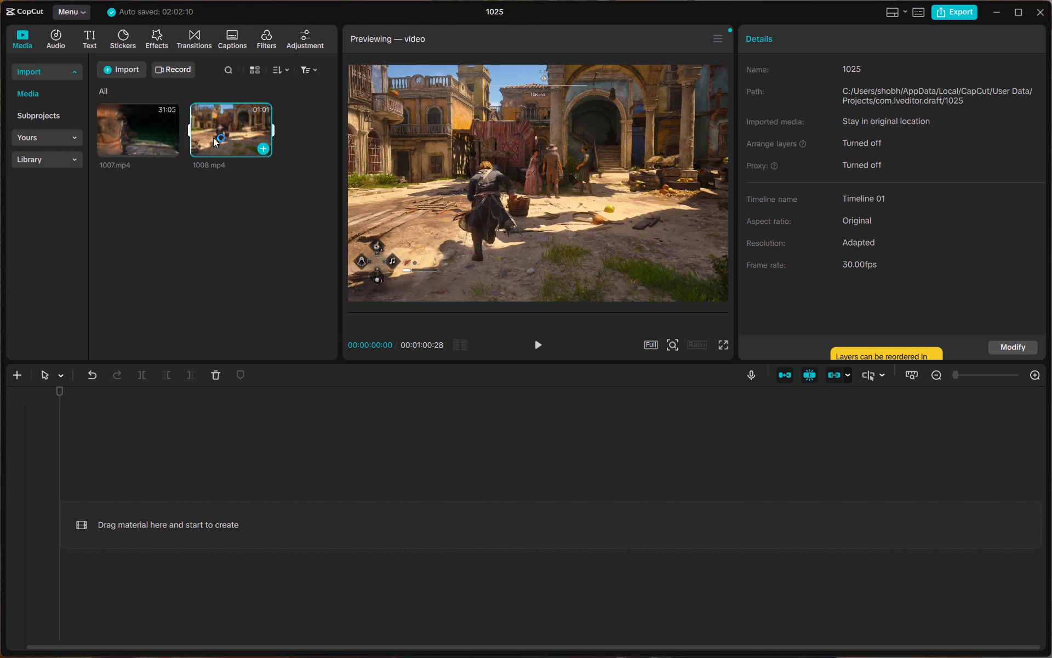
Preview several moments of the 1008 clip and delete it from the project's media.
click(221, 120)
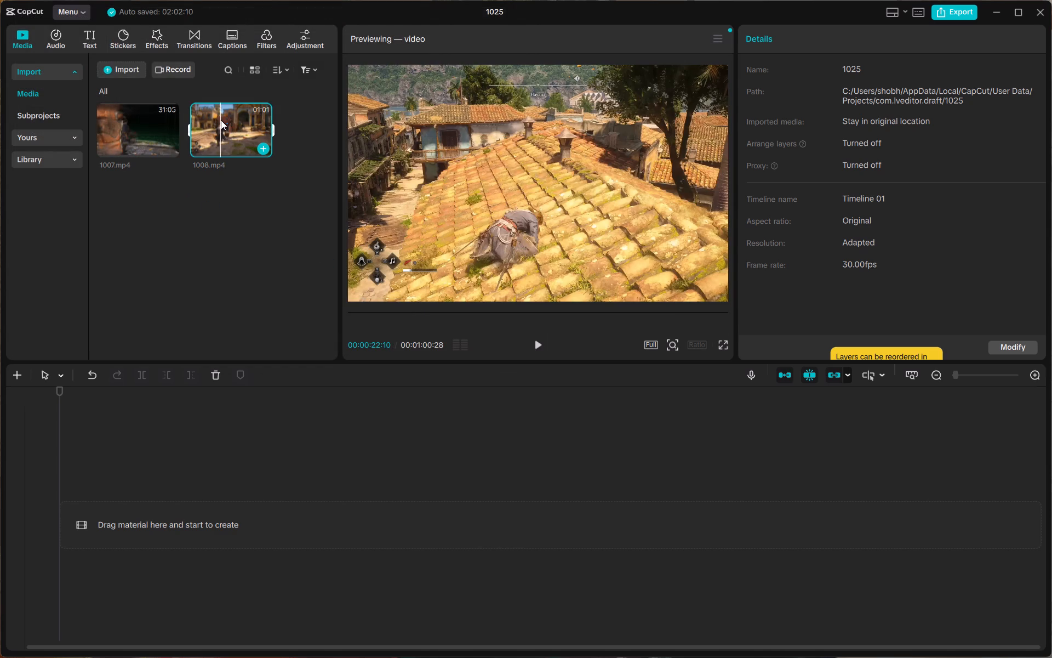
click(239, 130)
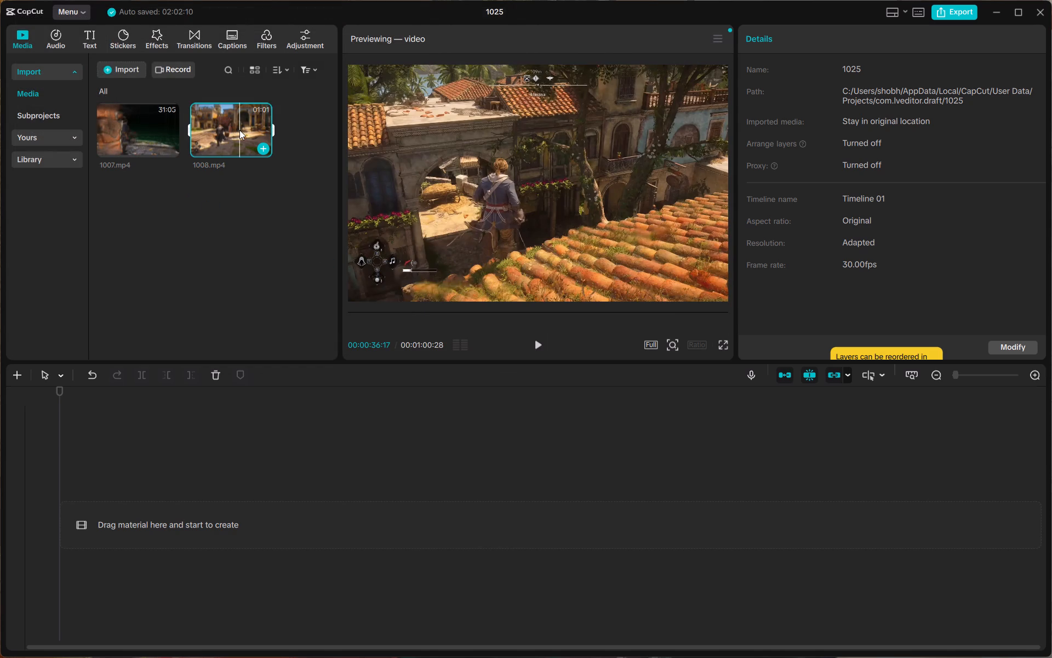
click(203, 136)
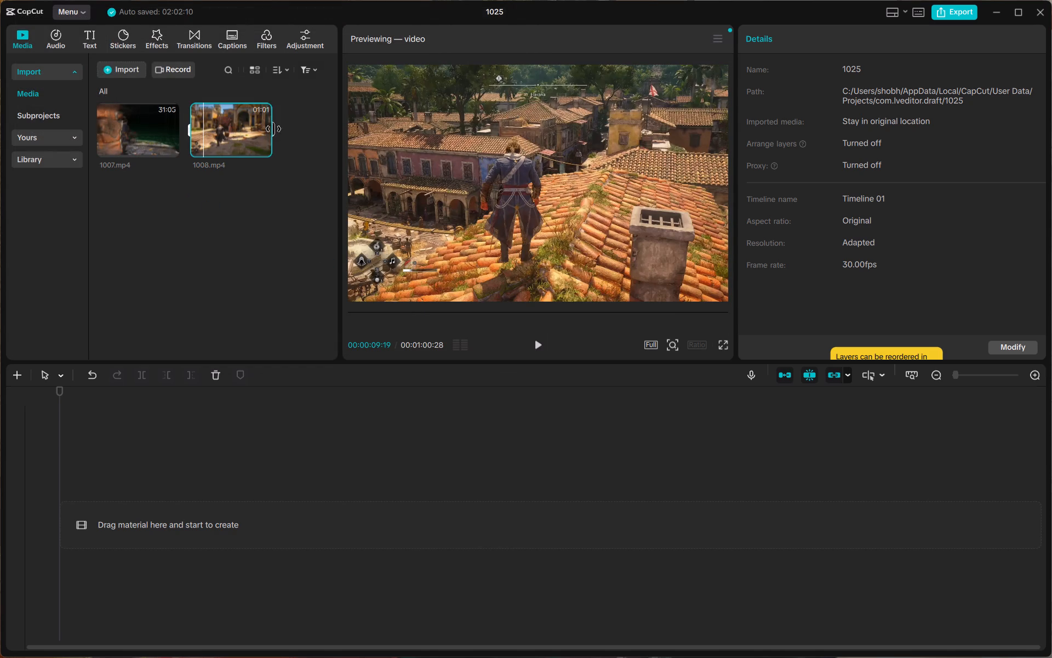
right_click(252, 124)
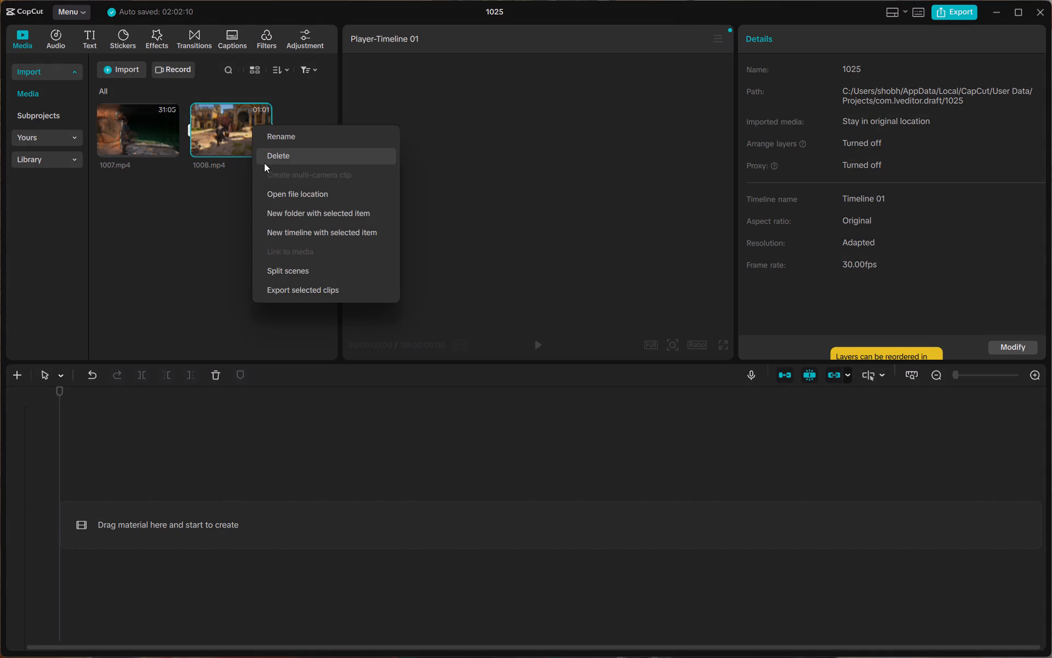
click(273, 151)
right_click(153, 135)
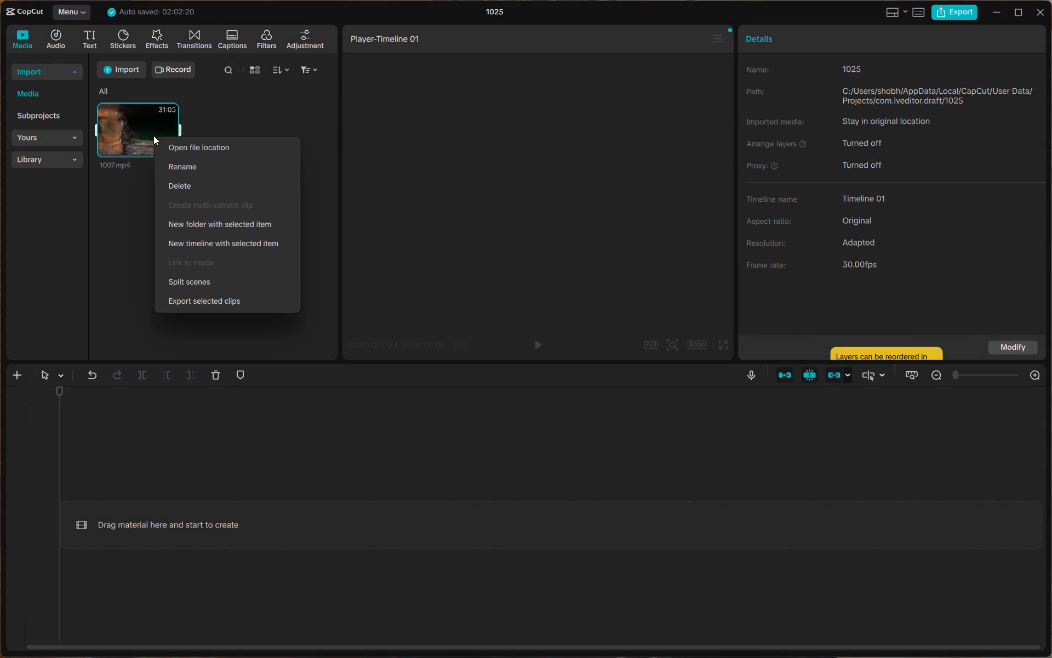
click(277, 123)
Start another media import and browse to the Videos folder.
click(126, 70)
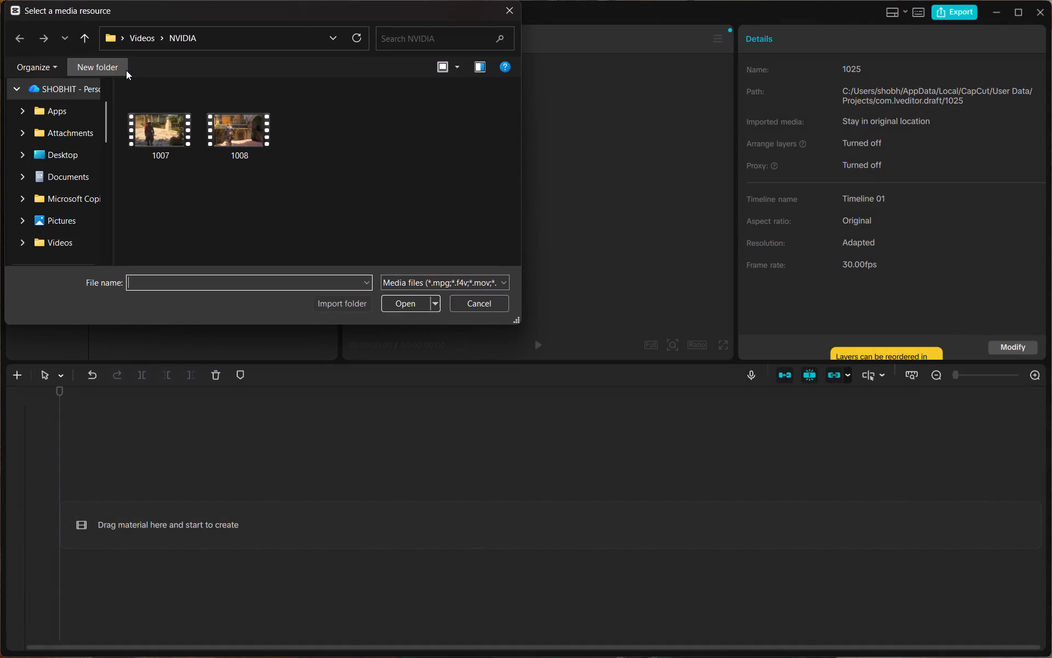
scroll(60, 140, down, 2)
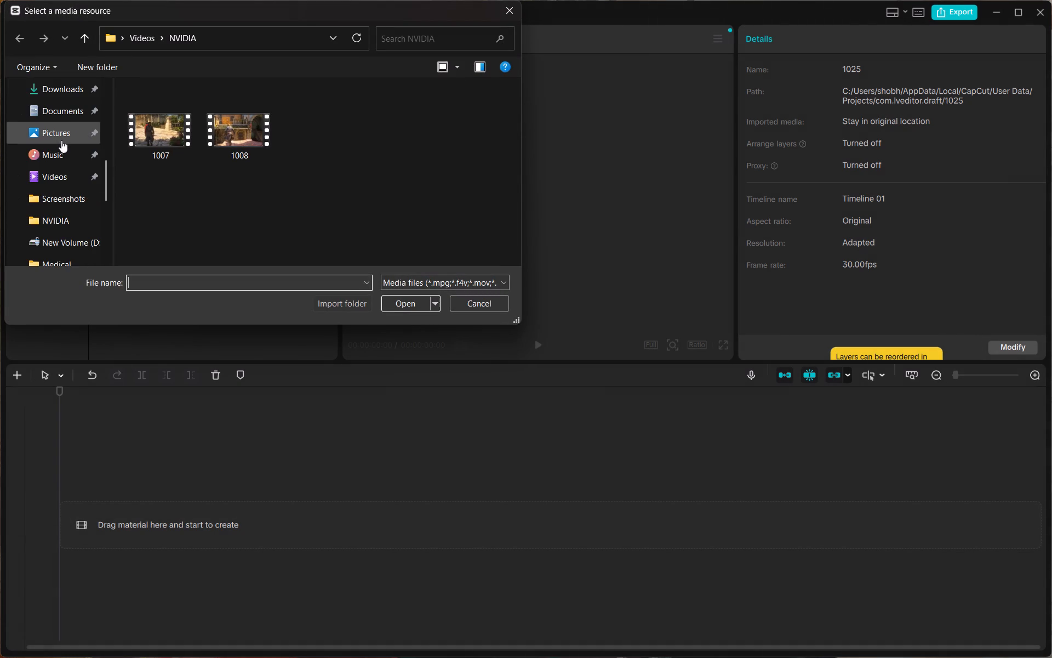
click(58, 169)
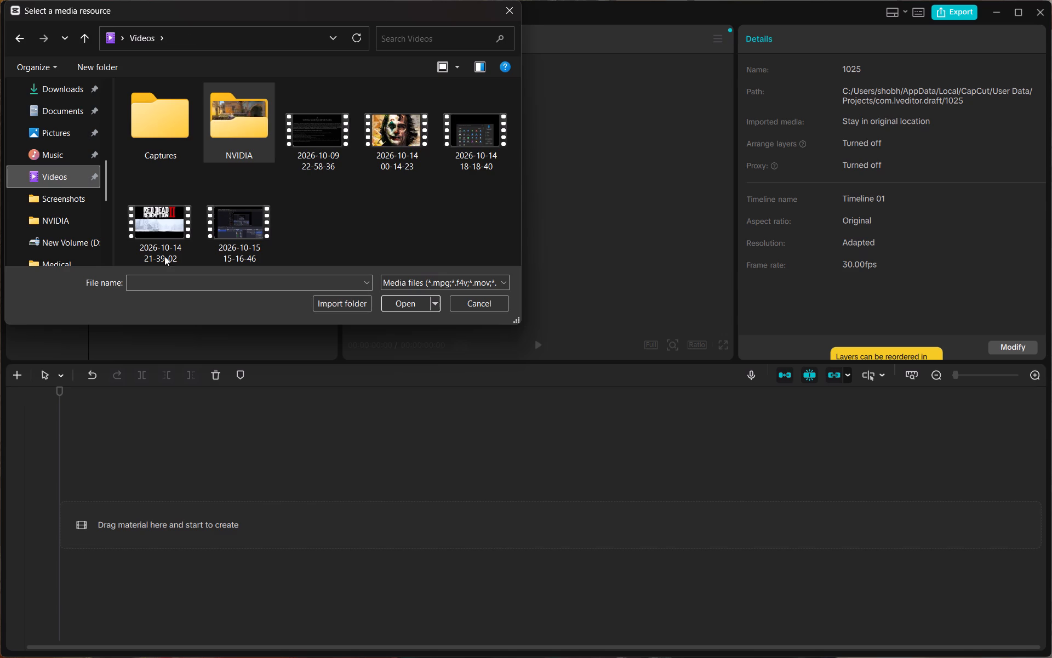
click(466, 646)
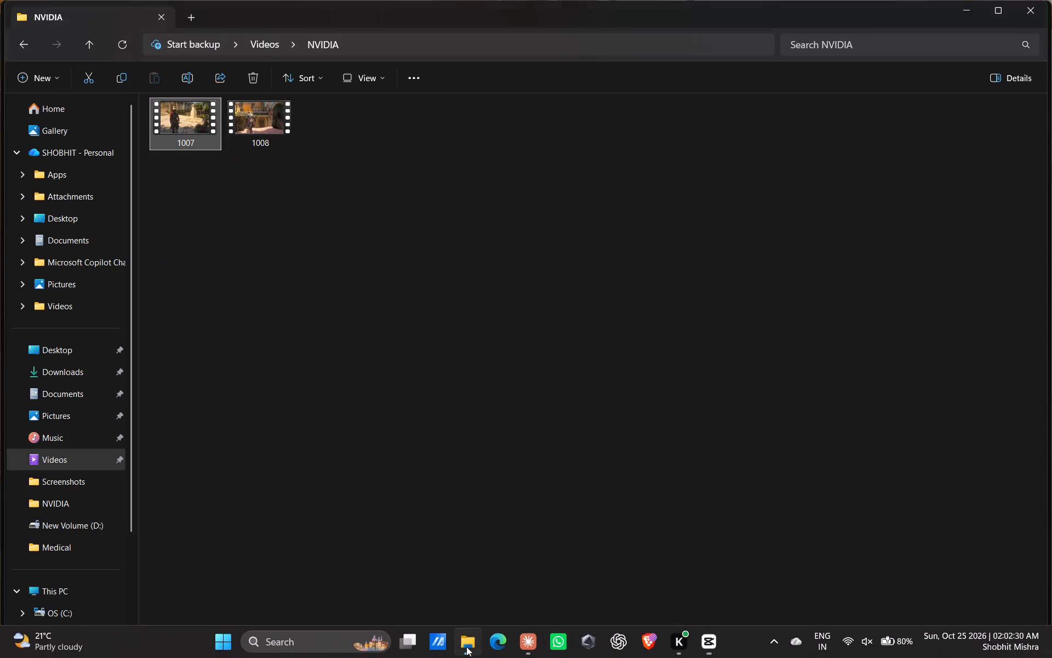
click(65, 466)
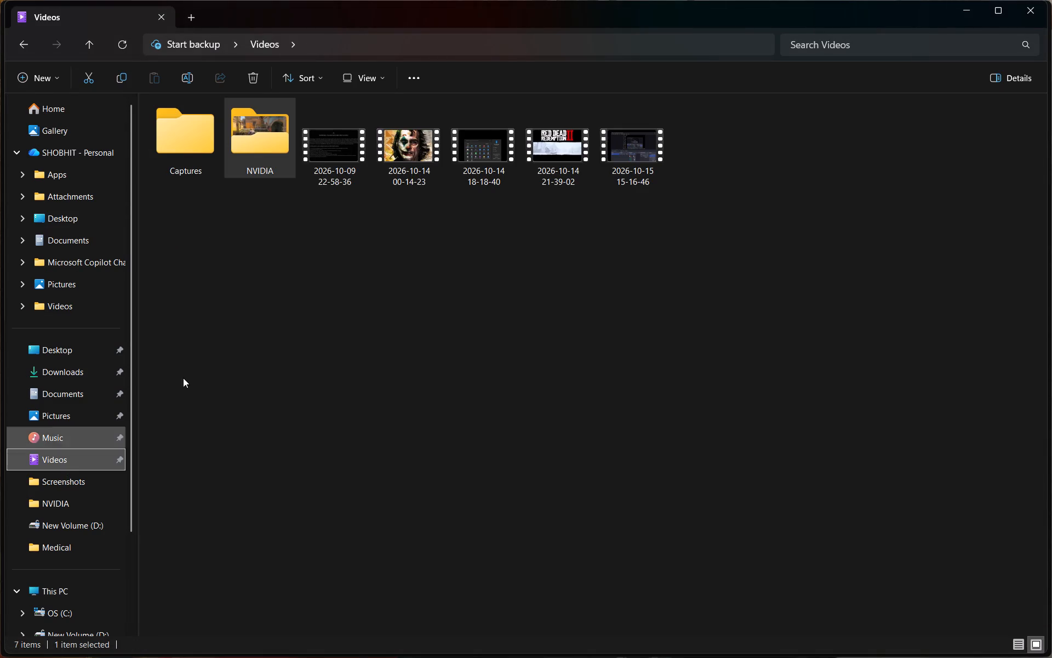
double_click(347, 143)
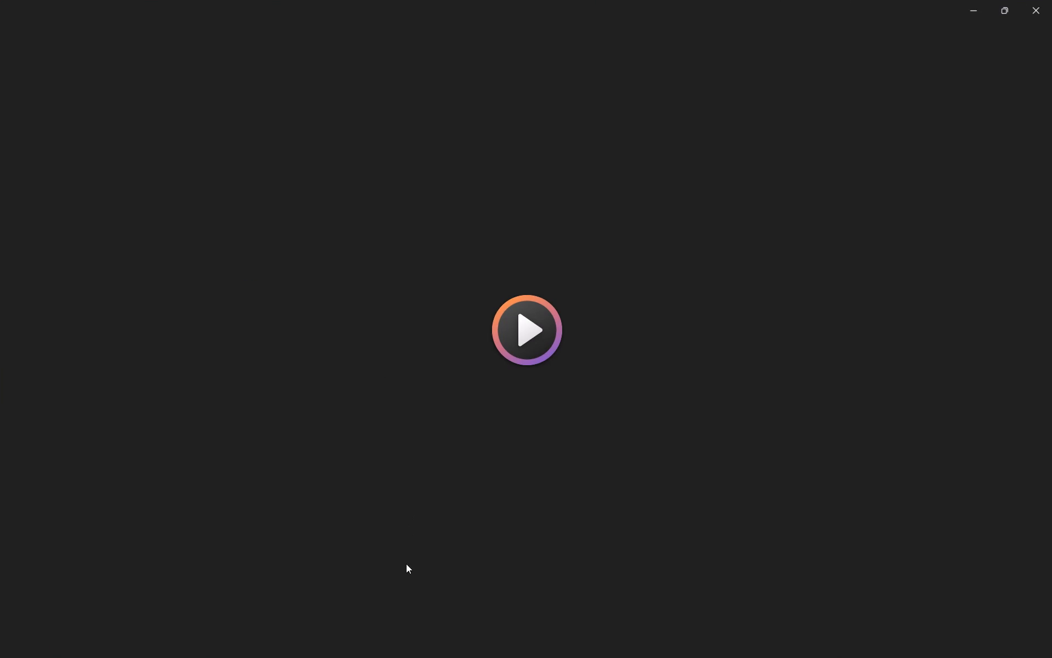
click(300, 592)
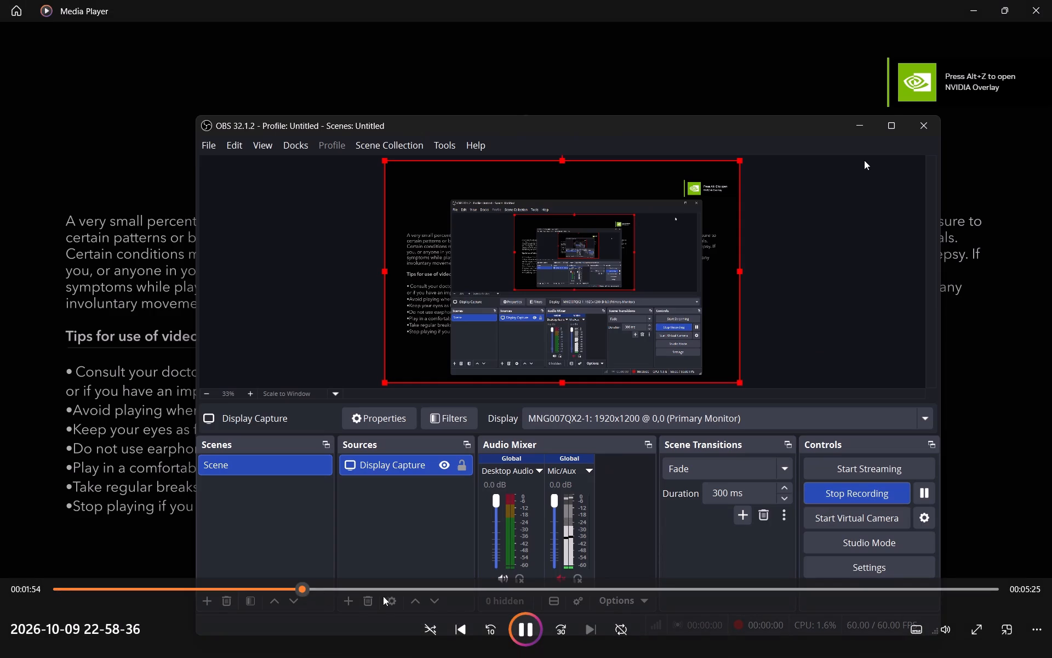
click(397, 594)
click(555, 597)
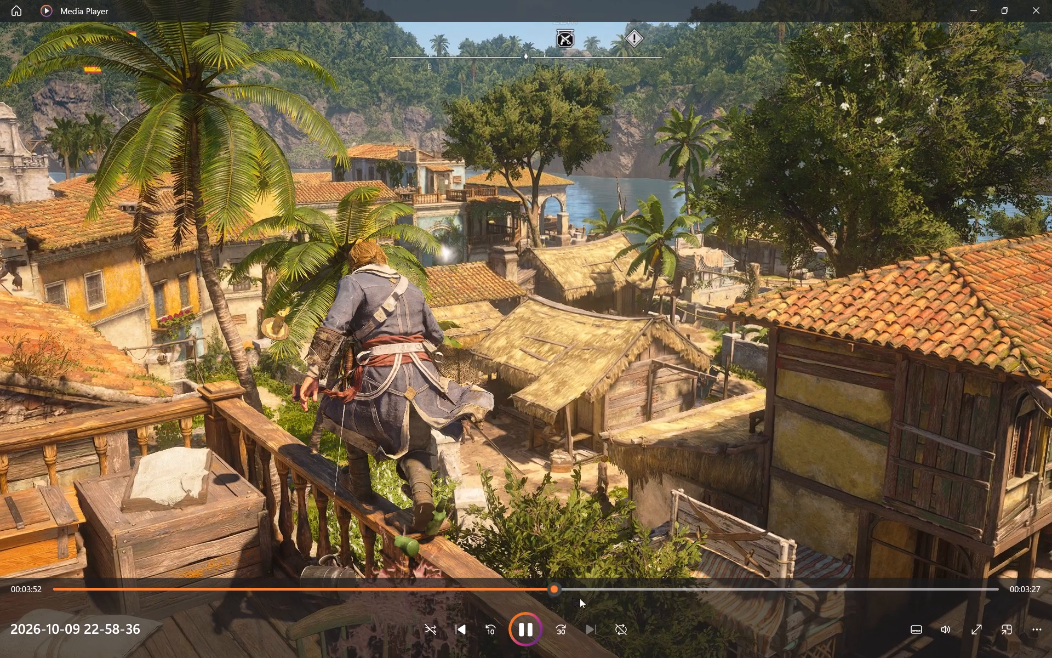
click(708, 599)
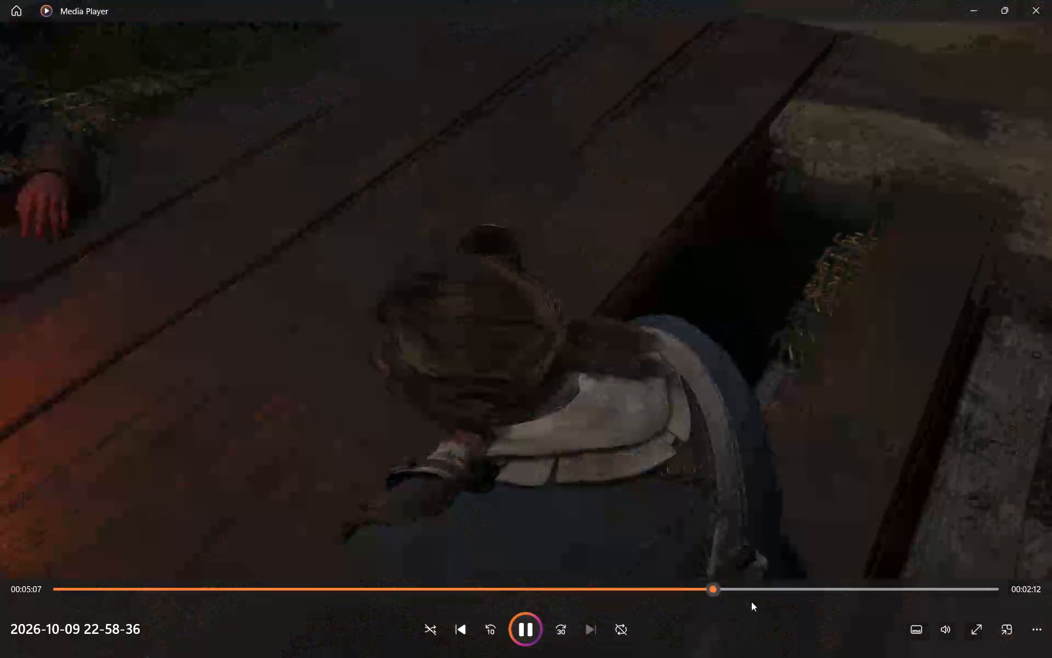
click(759, 602)
click(837, 593)
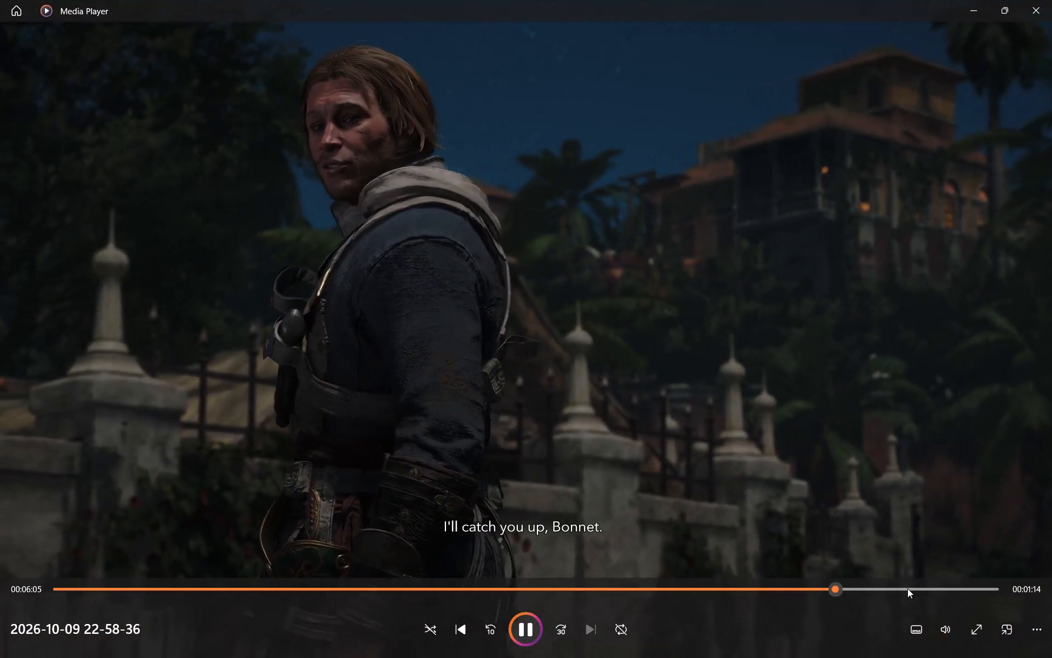
click(908, 588)
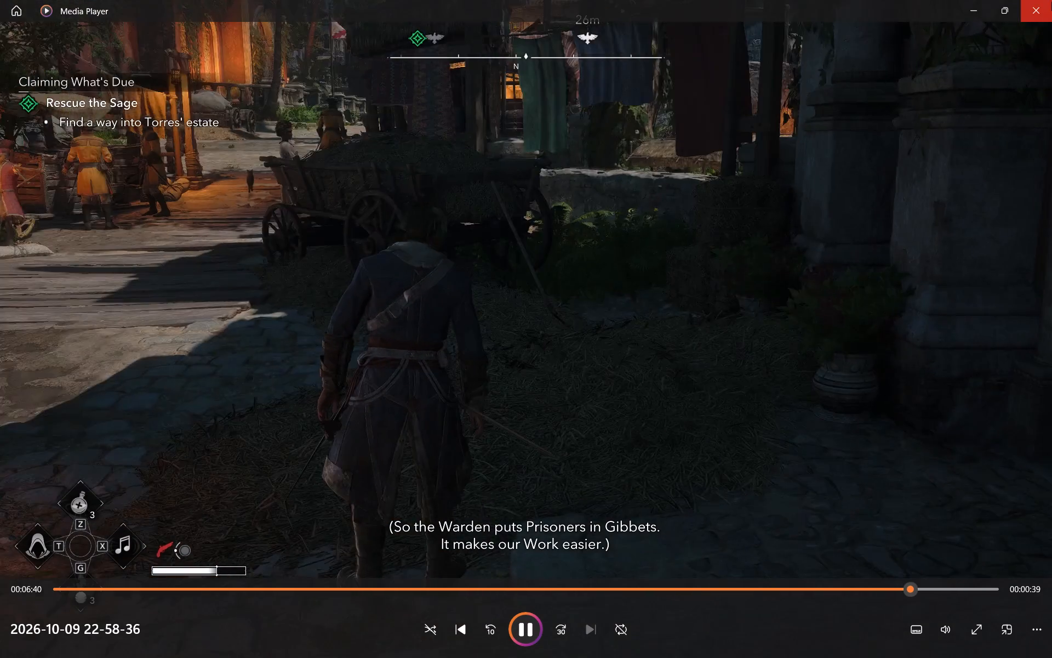
click(1051, 2)
click(364, 171)
click(455, 160)
double_click(430, 157)
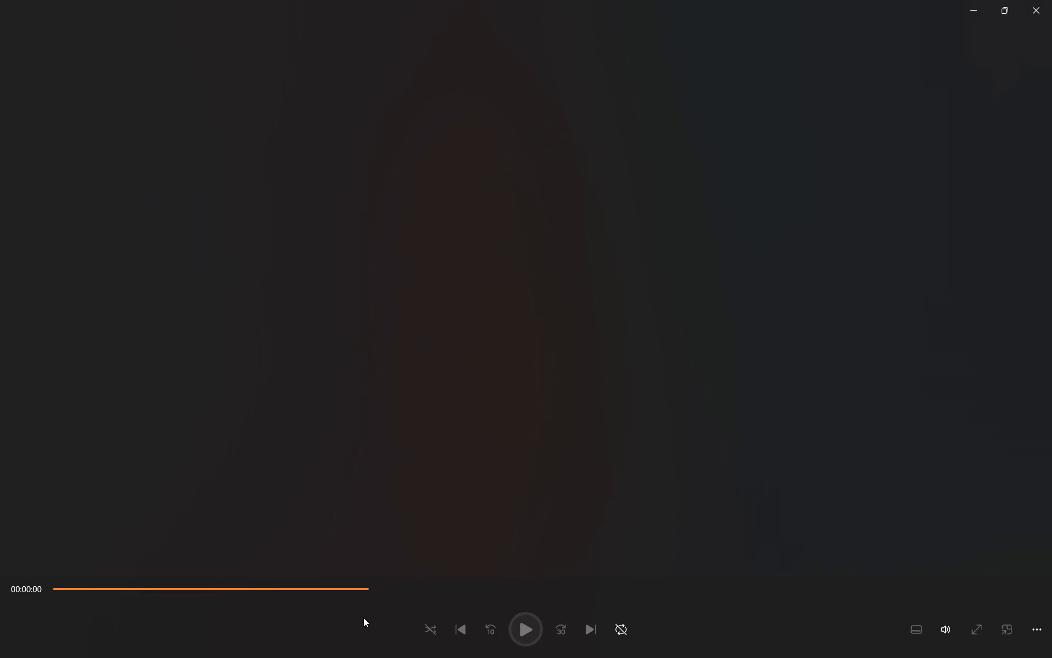
click(248, 594)
click(462, 590)
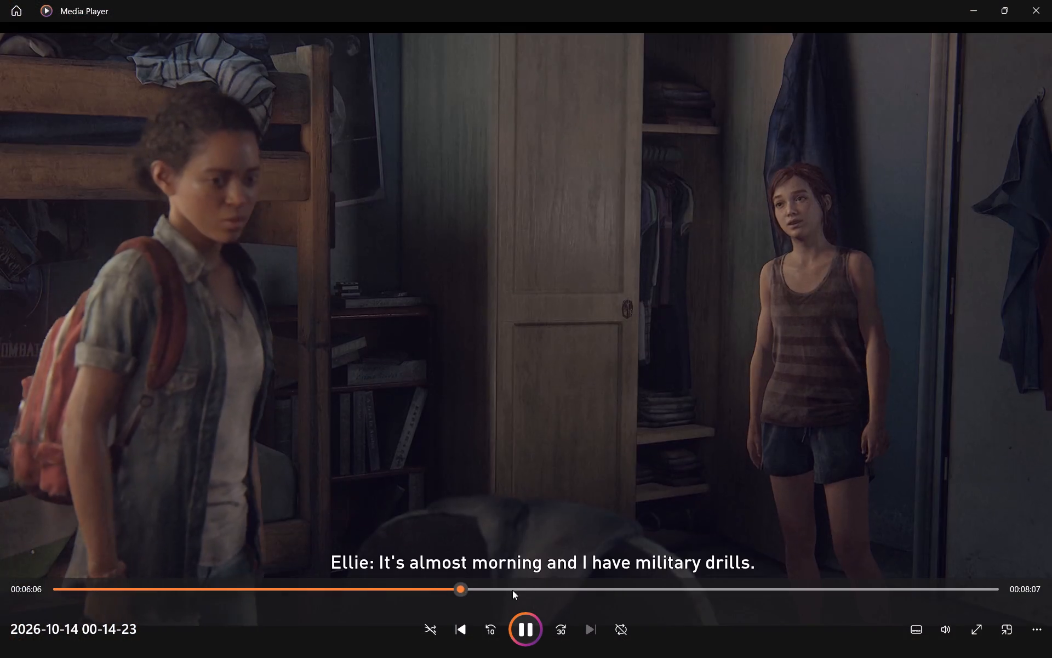
click(564, 590)
click(713, 579)
click(879, 589)
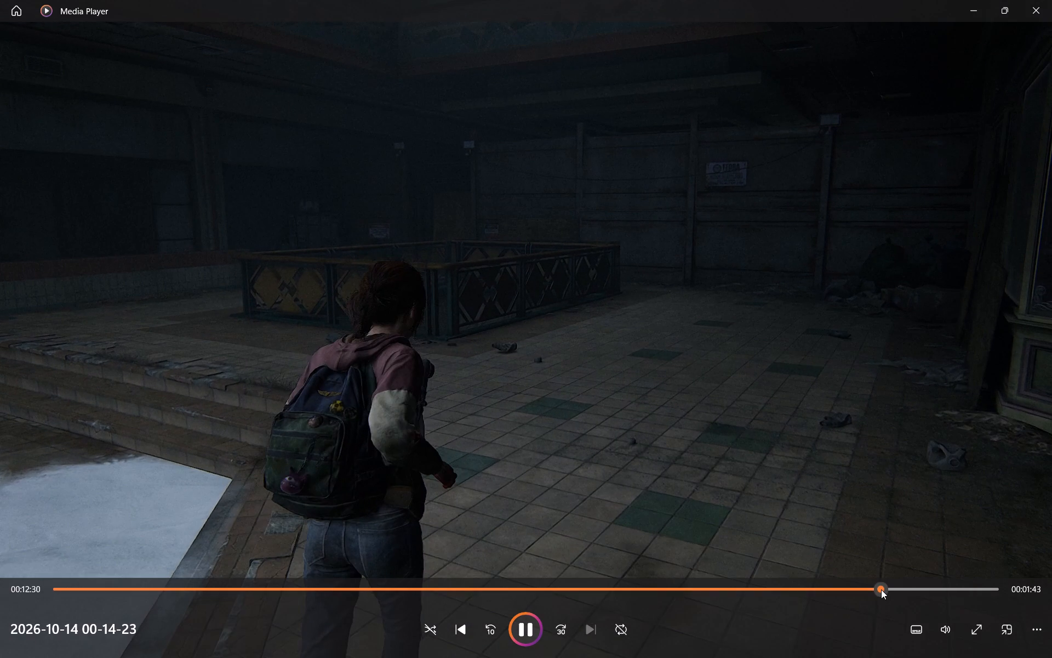
click(926, 594)
click(970, 587)
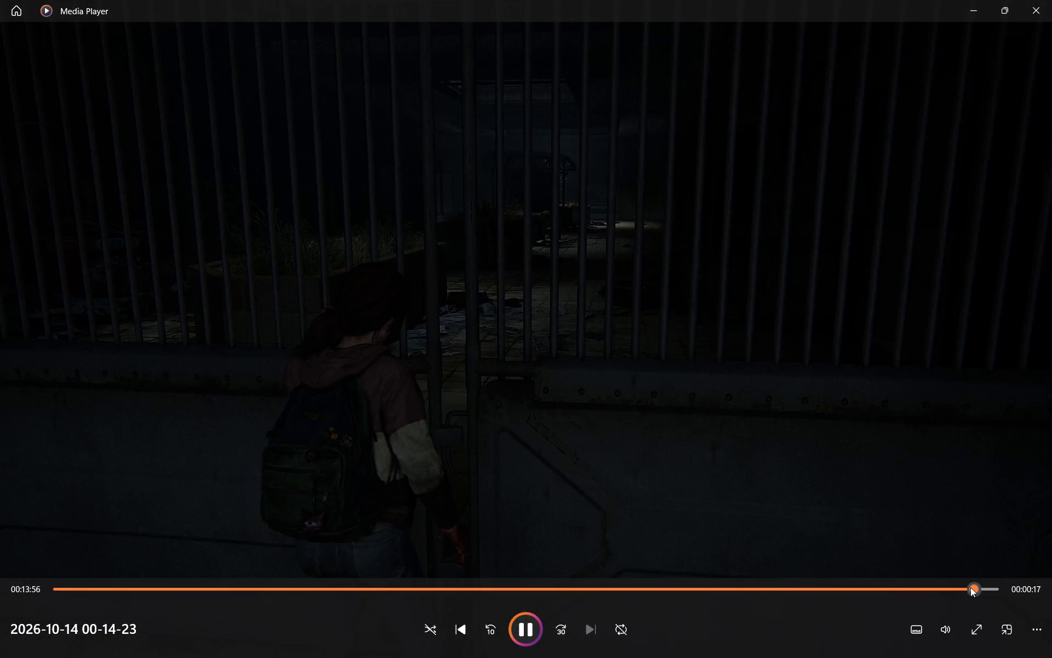
click(56, 594)
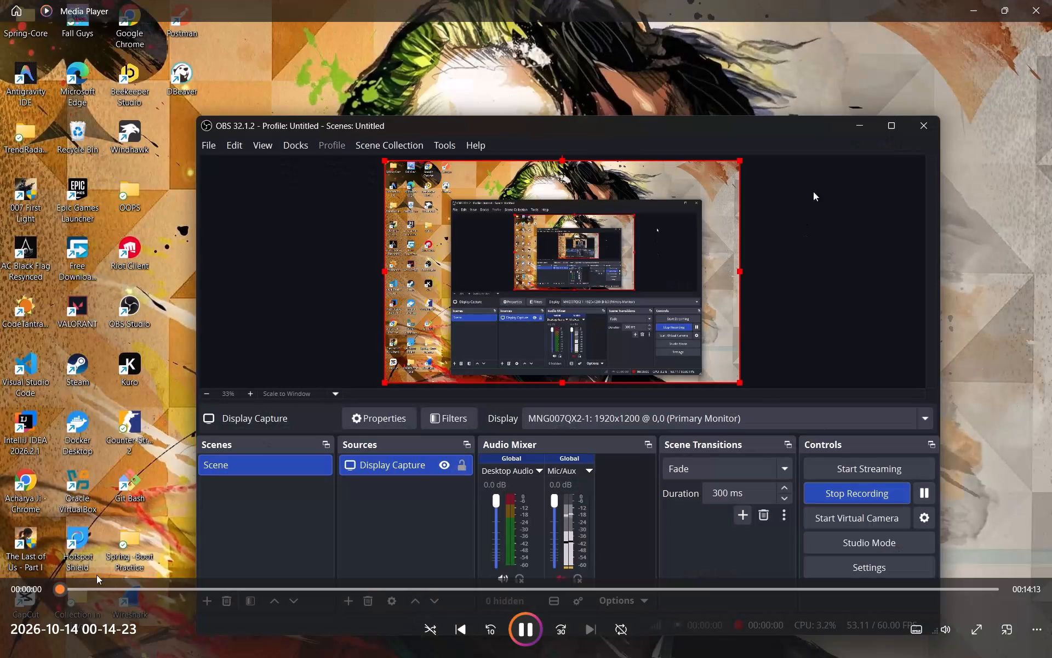
click(1051, 0)
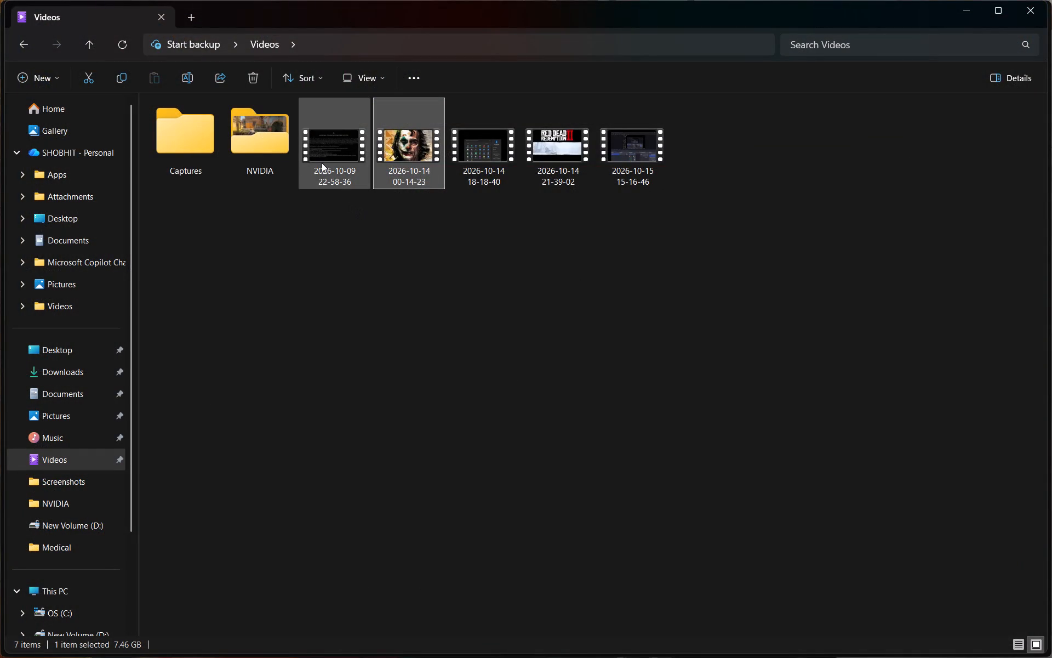
double_click(490, 163)
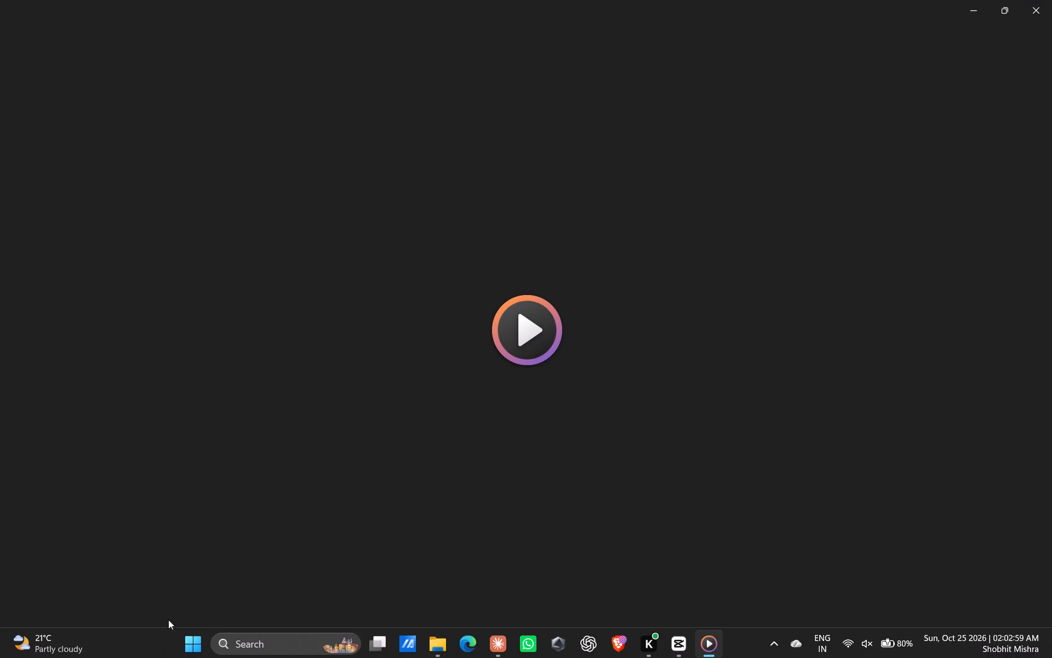
click(295, 594)
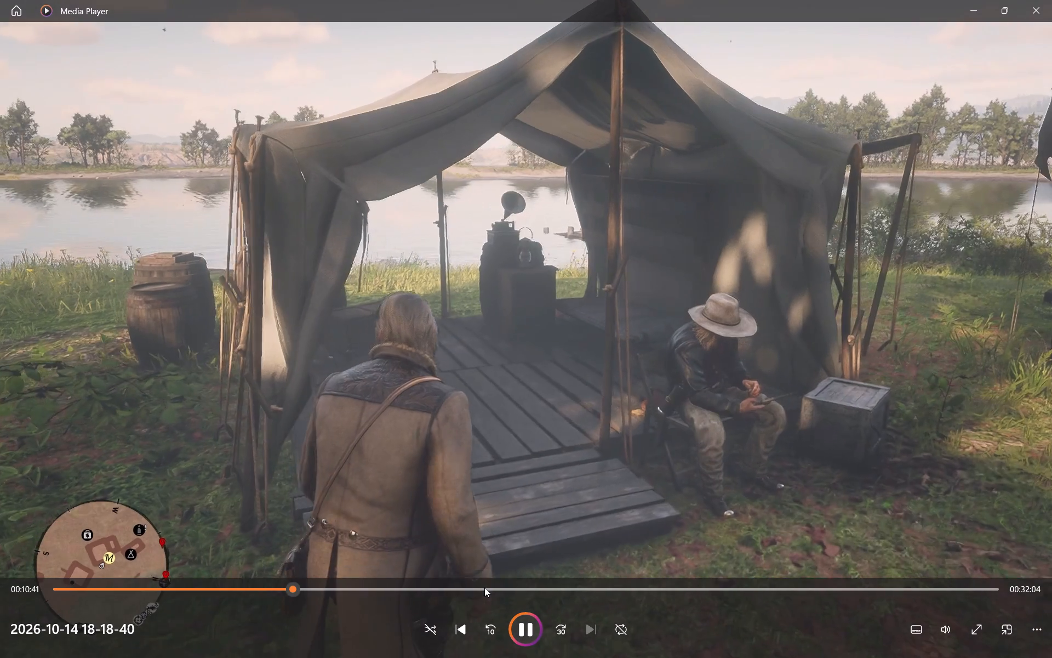
click(488, 587)
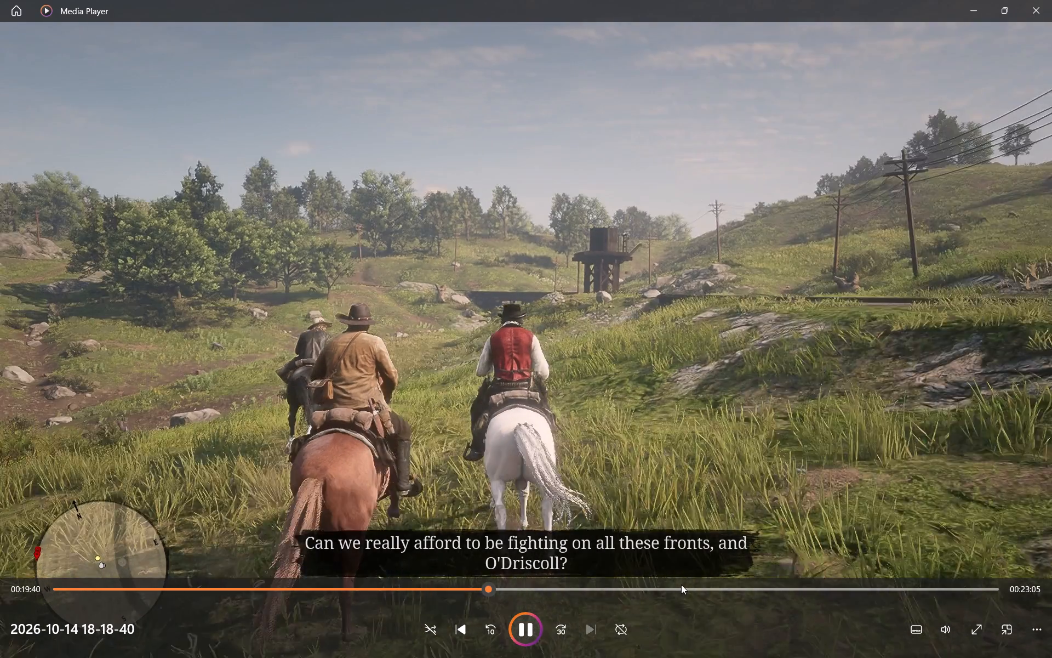
click(681, 585)
click(788, 585)
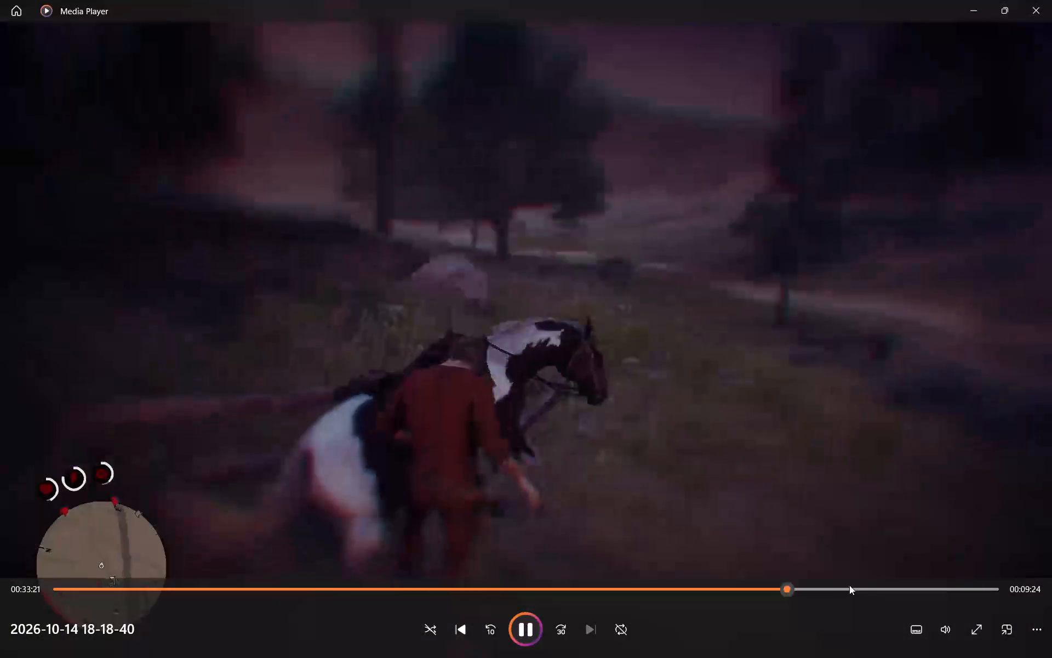
click(849, 585)
click(914, 588)
click(963, 582)
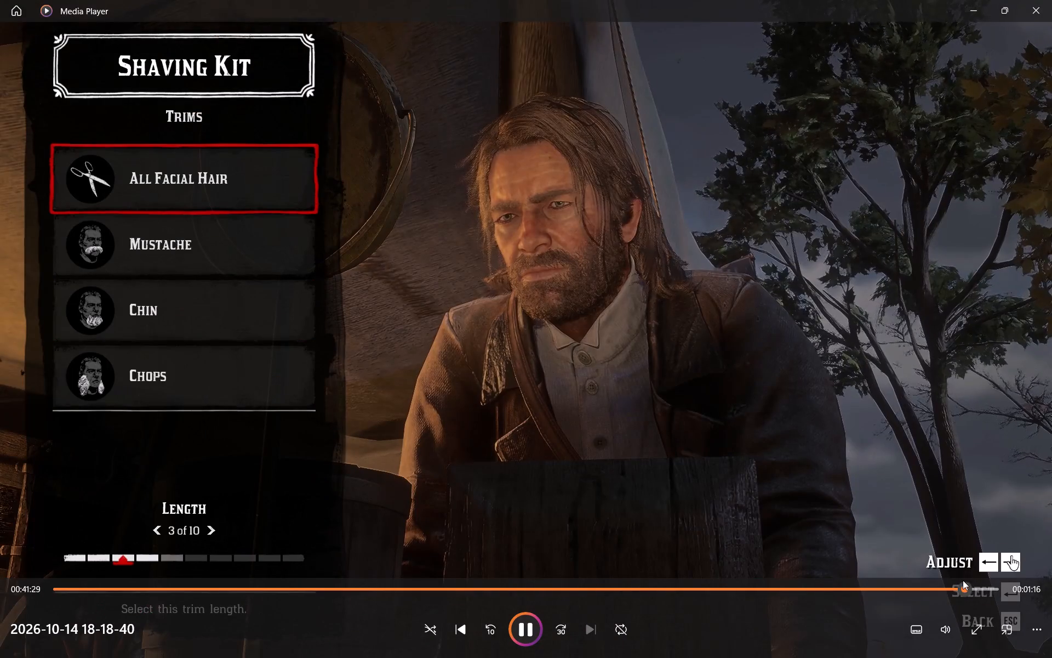
click(1050, 8)
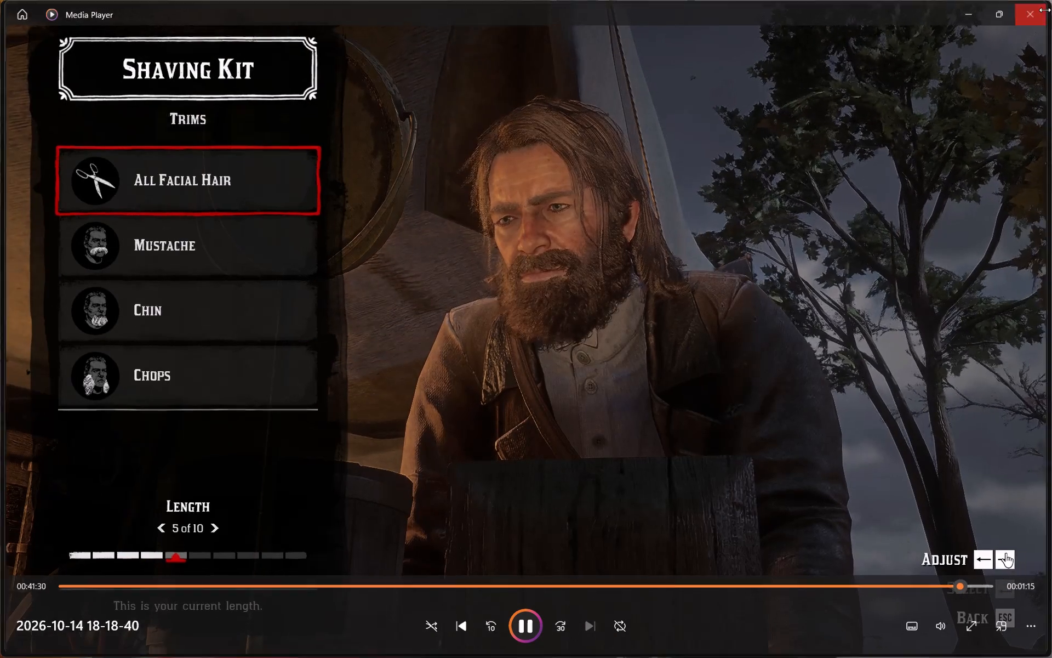
double_click(545, 153)
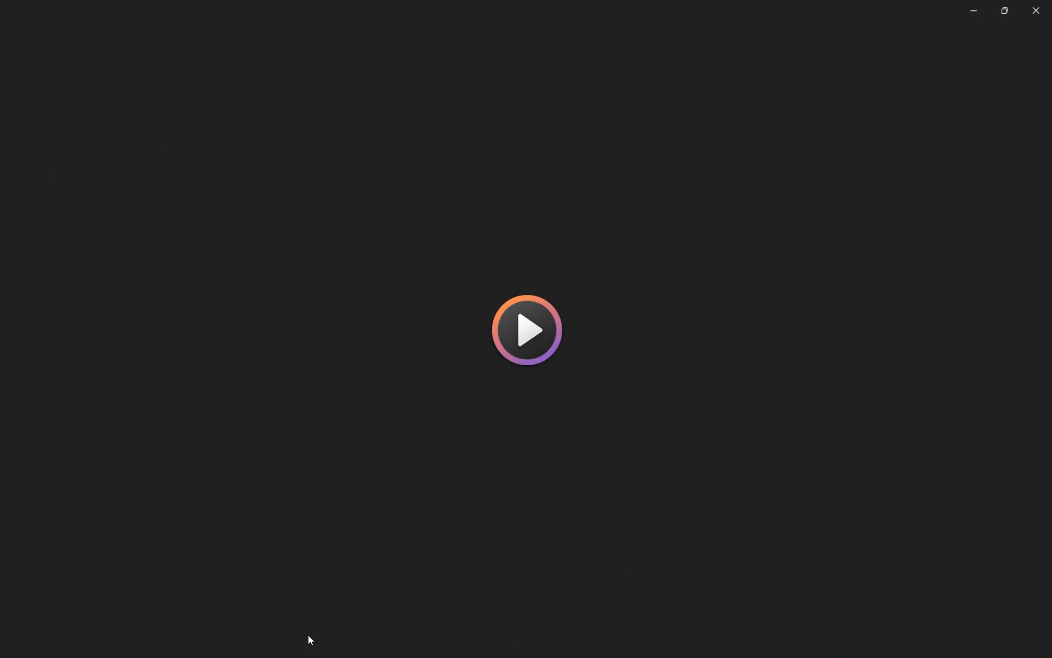
click(260, 586)
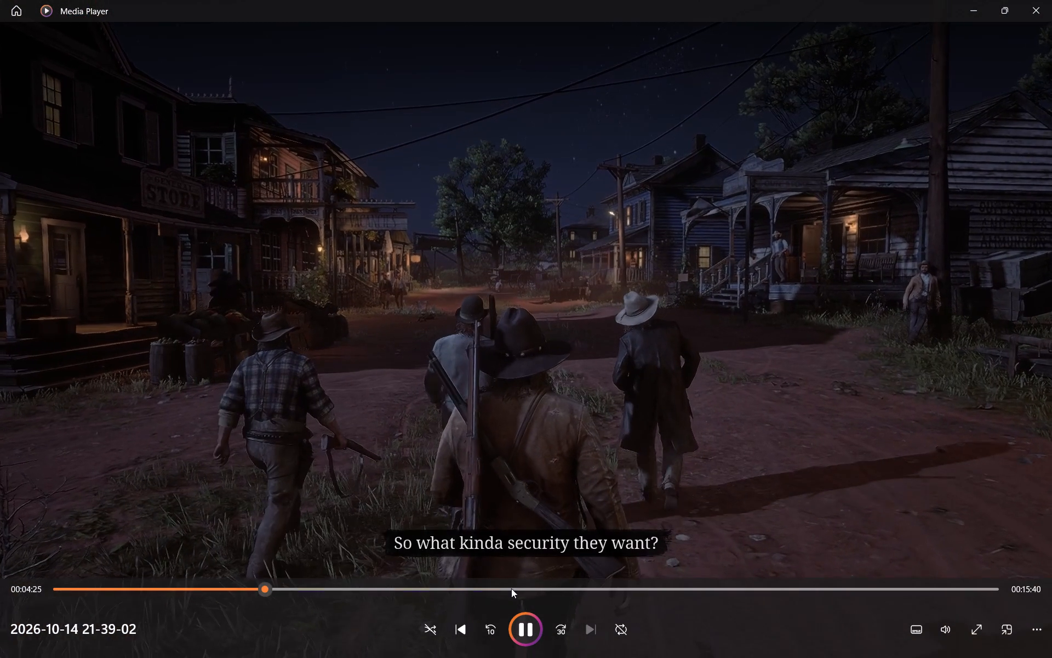
click(511, 588)
click(714, 575)
click(790, 589)
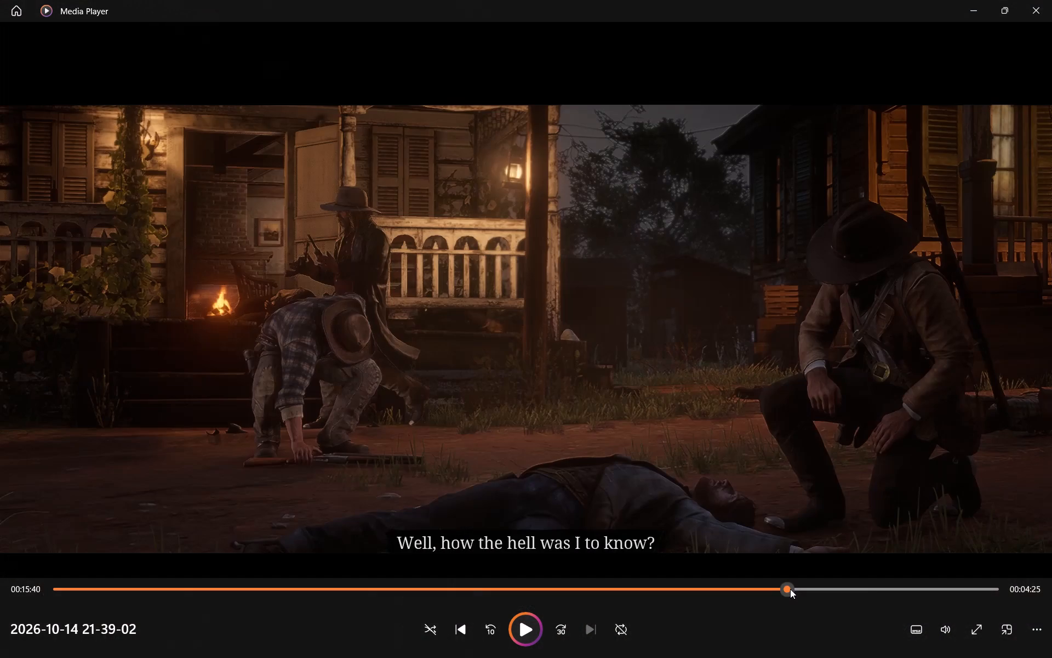
click(871, 587)
click(945, 585)
click(1051, 0)
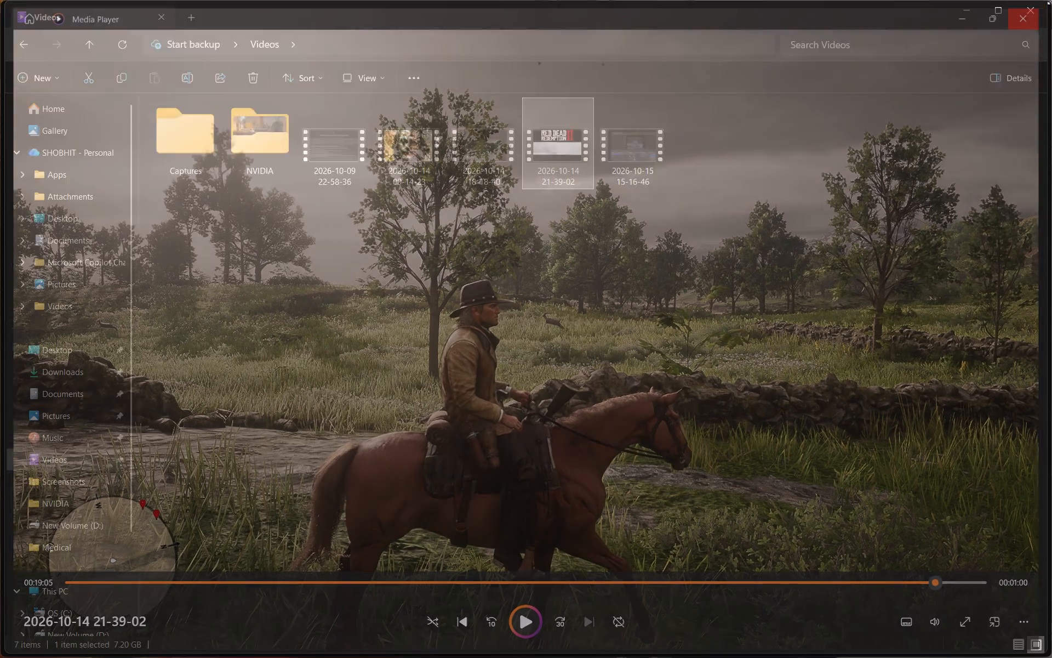
click(705, 640)
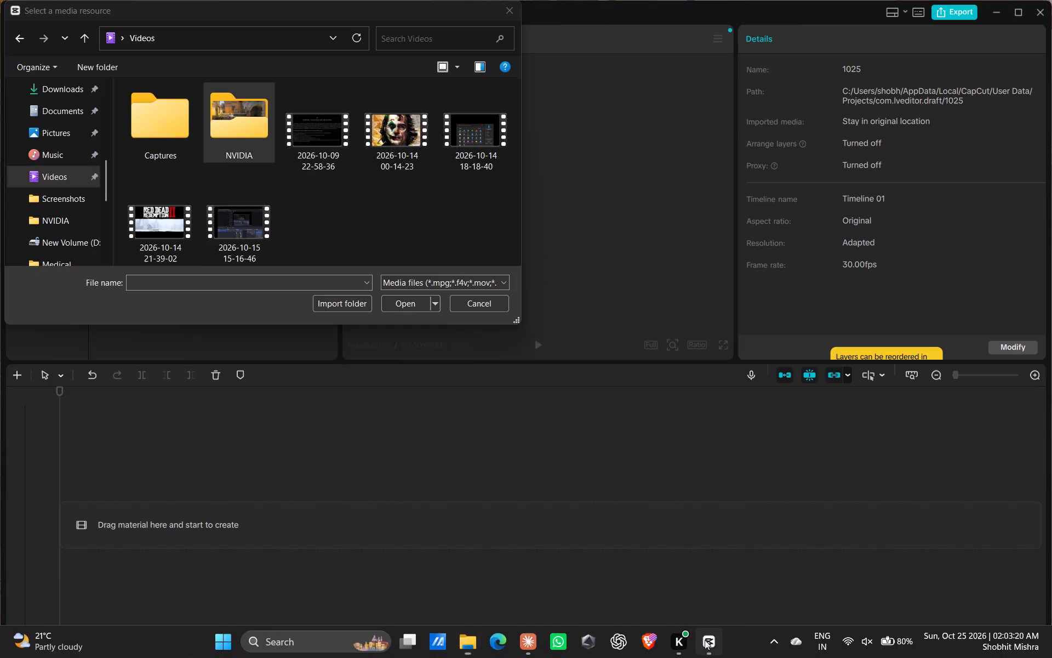
scroll(304, 135, down, 1)
click(304, 135)
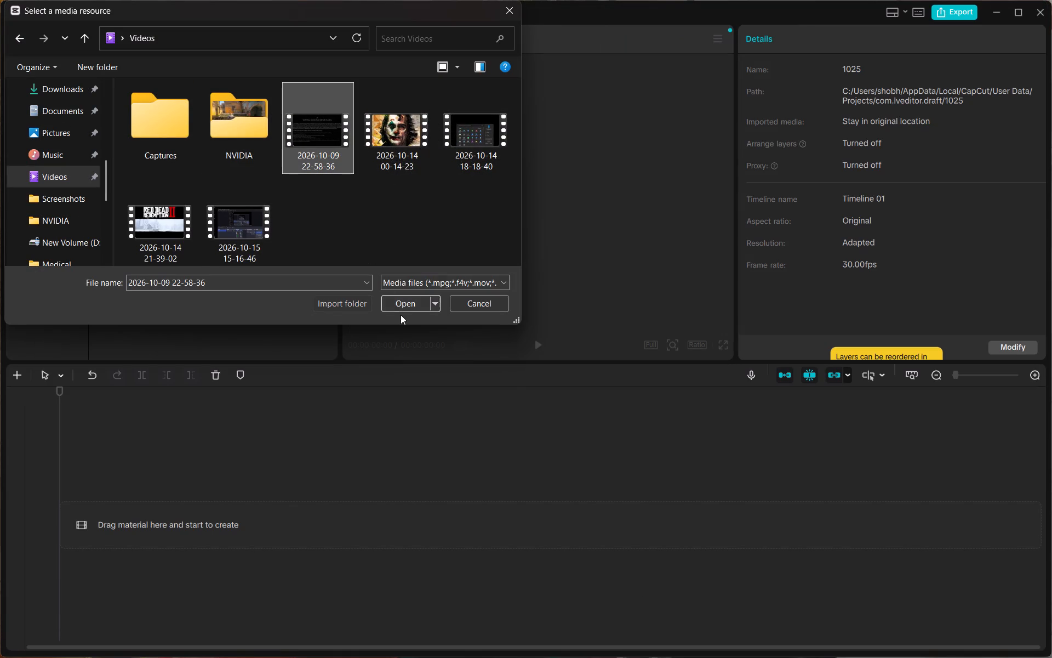
click(398, 305)
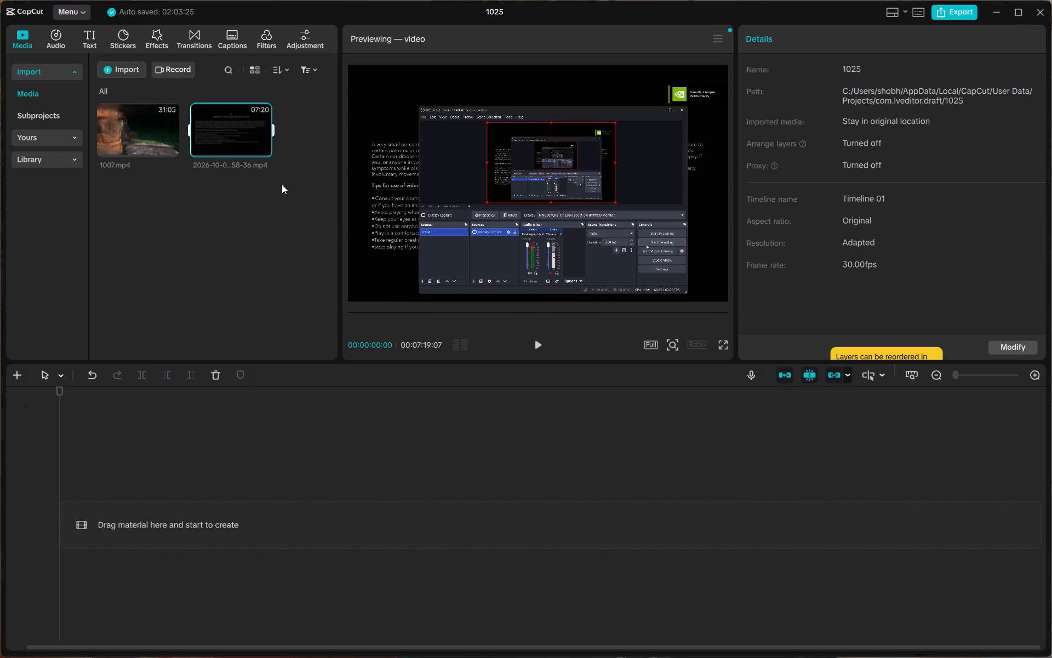
drag(142, 133, 127, 524)
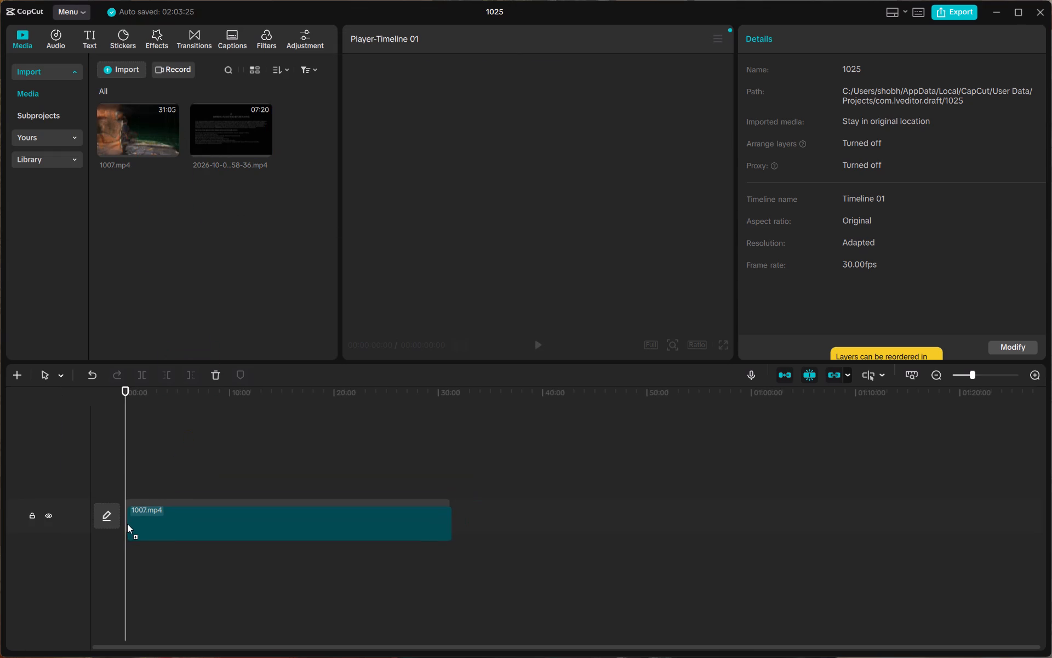
drag(127, 524, 126, 521)
drag(224, 128, 470, 546)
drag(223, 118, 466, 523)
Find where the rooftop gameplay starts in the second clip, split it at 00:33:22:04, and delete the portion before the cut.
drag(124, 388, 239, 404)
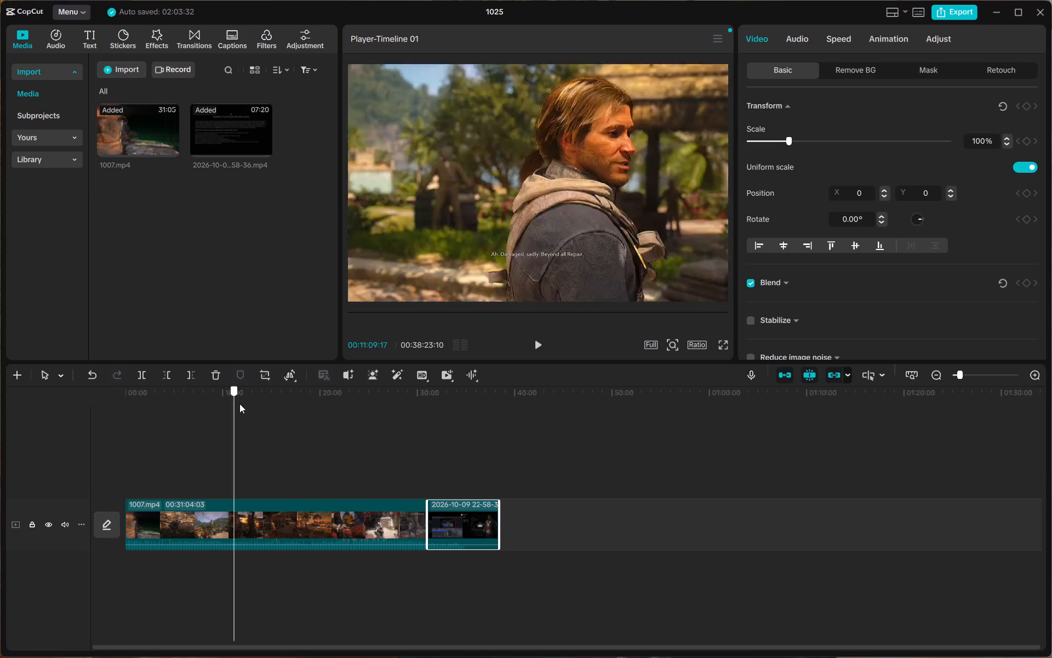
drag(239, 404, 437, 449)
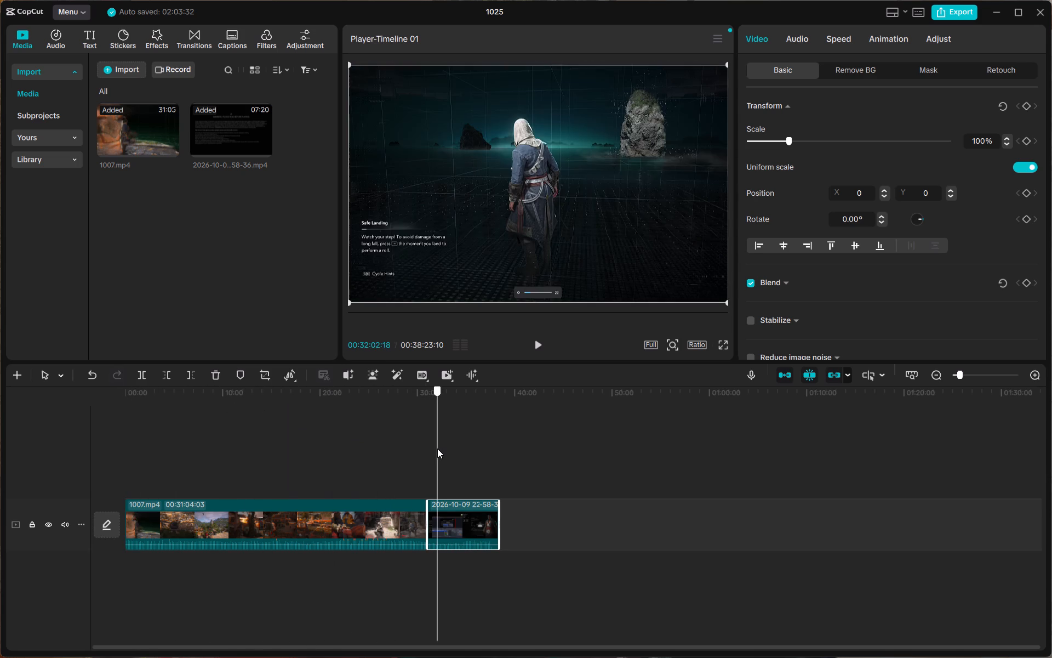
drag(437, 449, 447, 449)
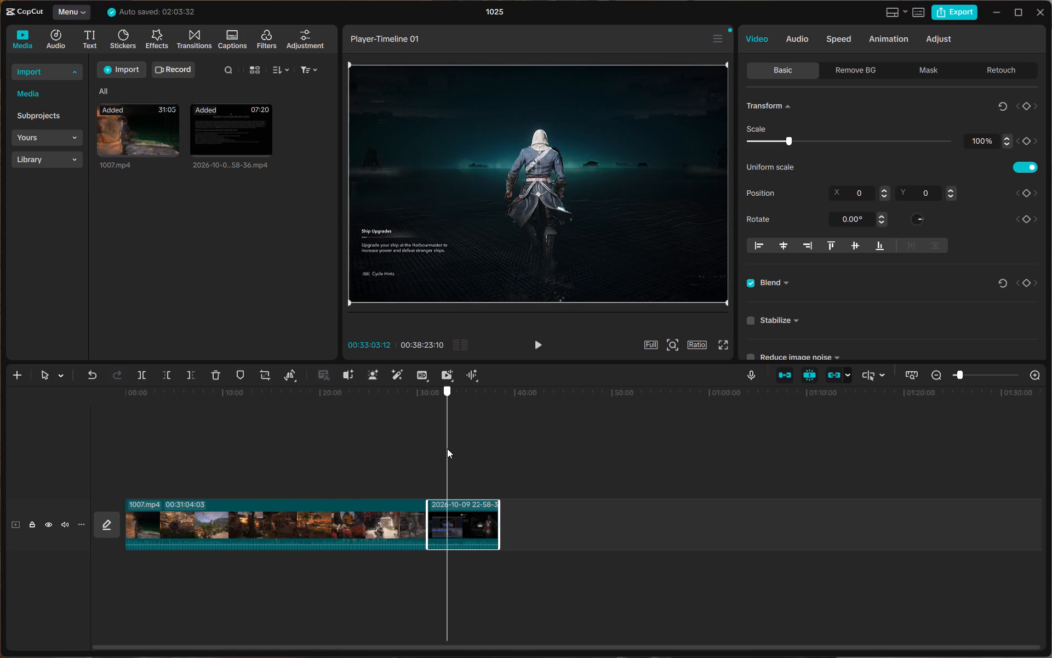
drag(447, 449, 449, 449)
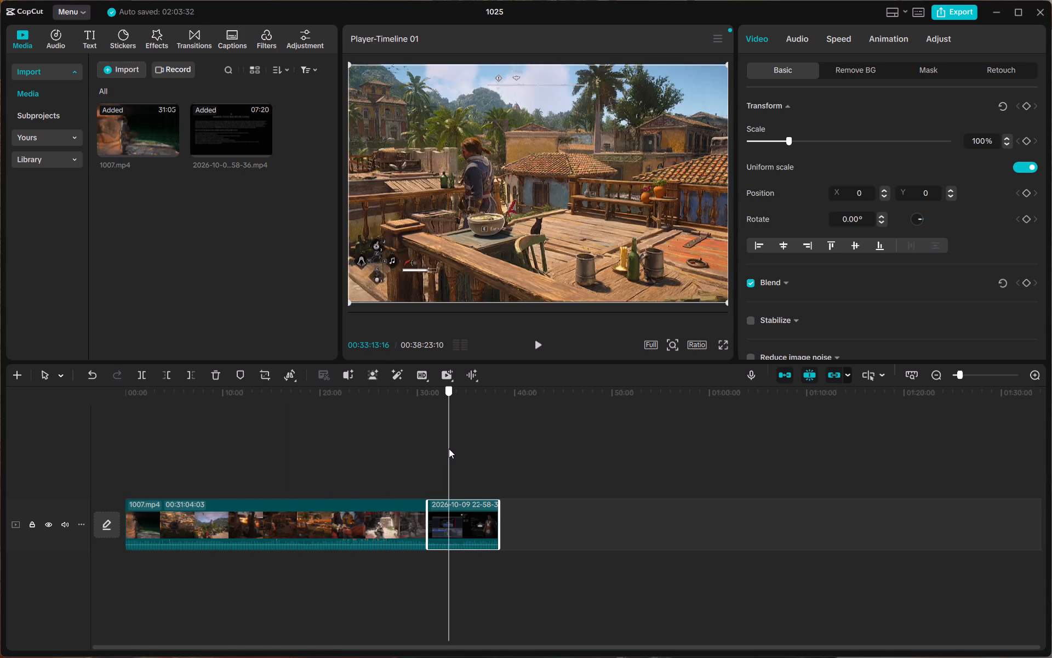
drag(449, 449, 472, 449)
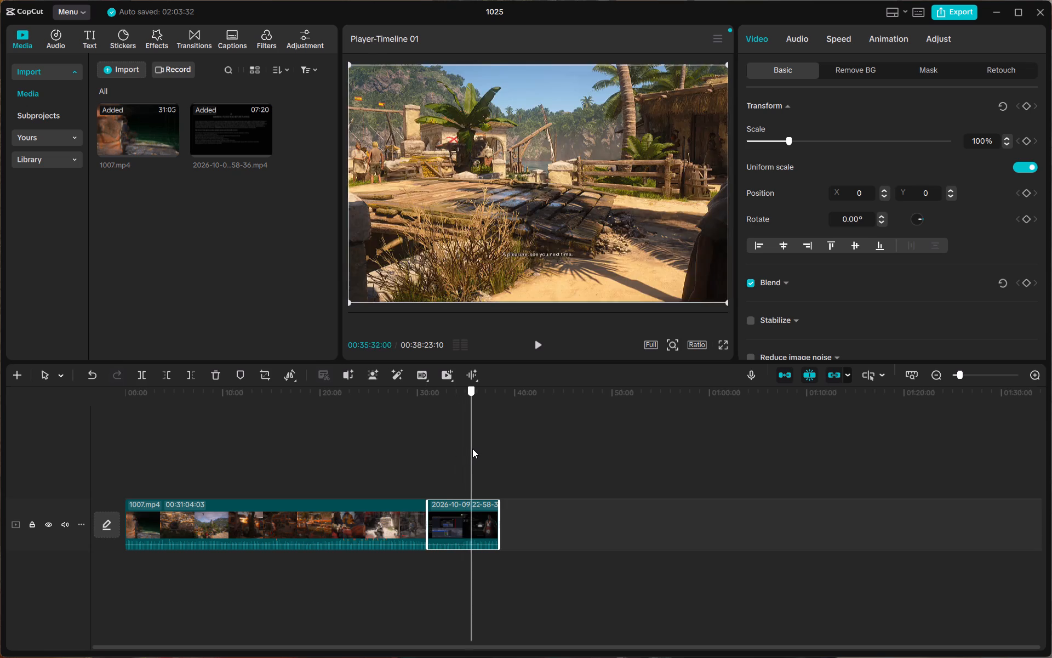
drag(472, 449, 474, 447)
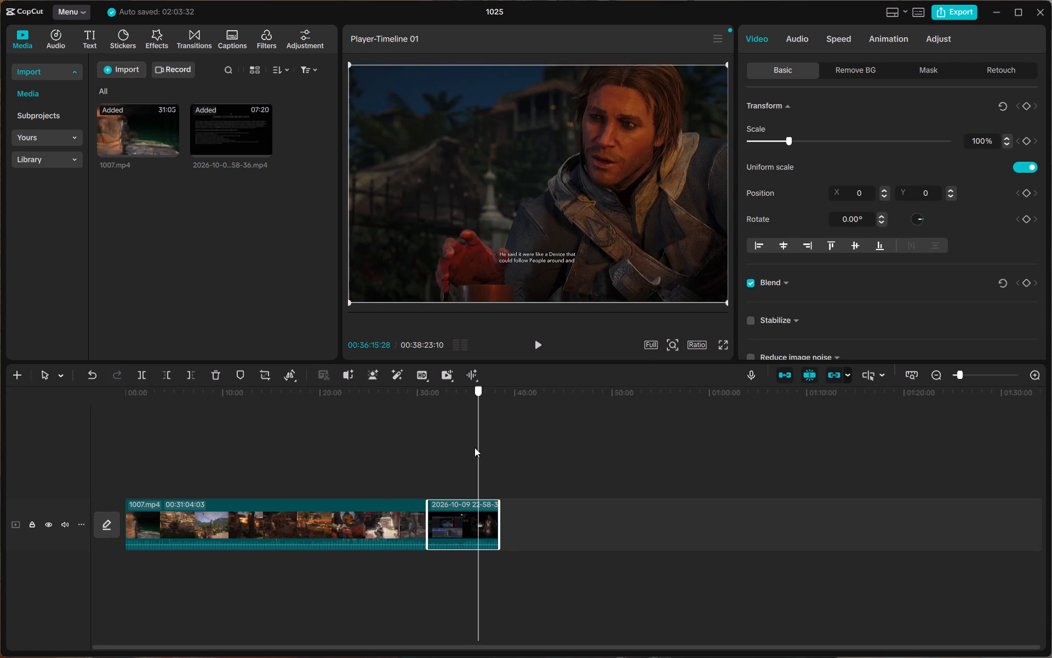
drag(474, 447, 448, 450)
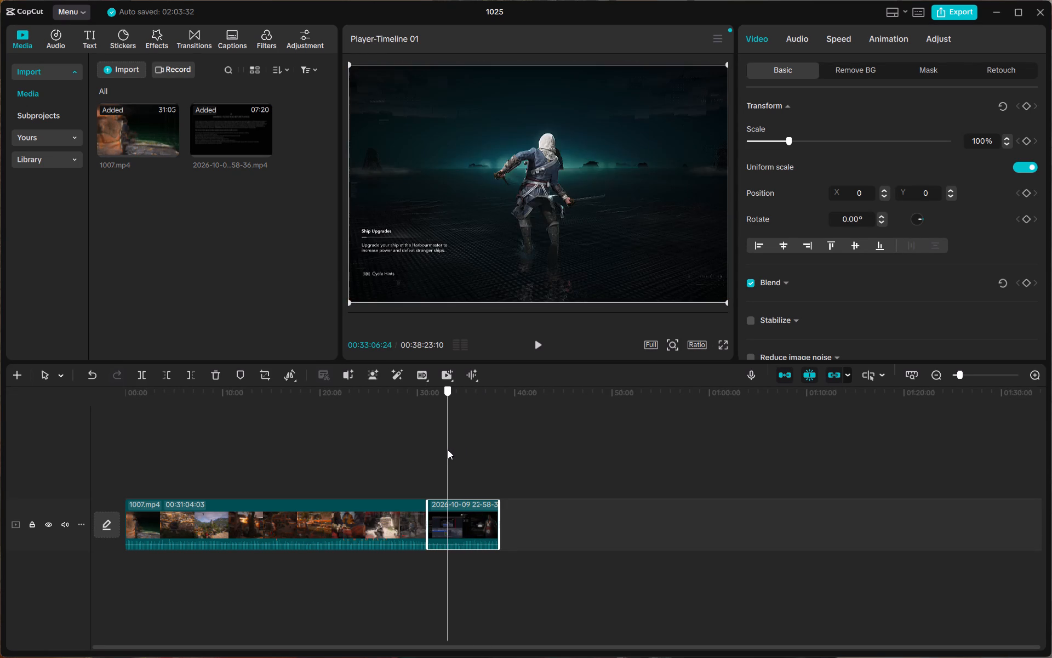
drag(448, 450, 449, 450)
click(544, 350)
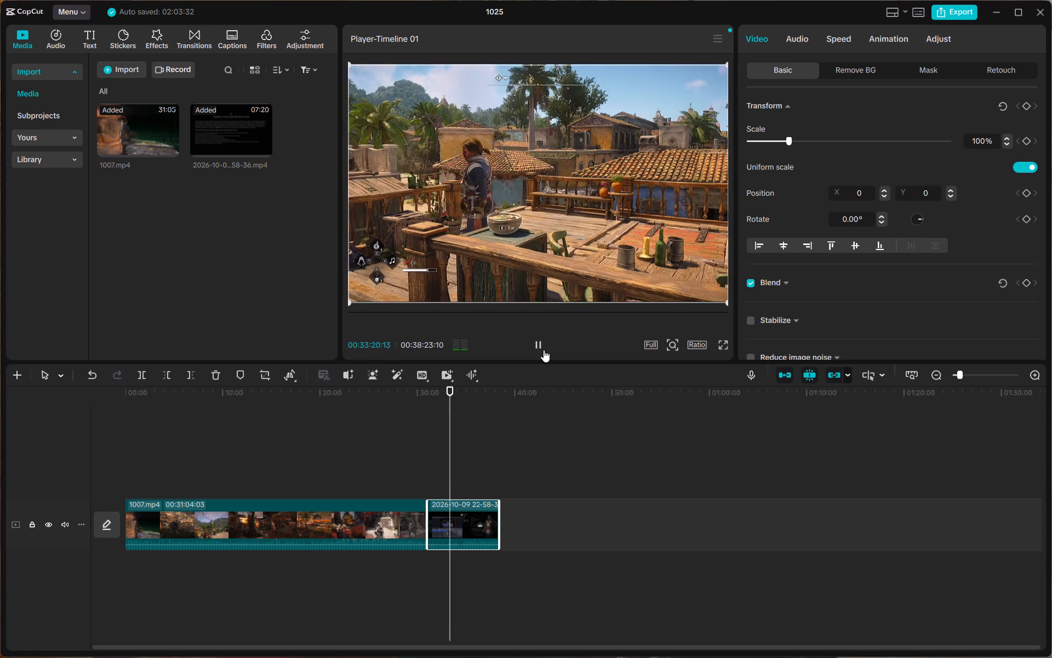
click(542, 341)
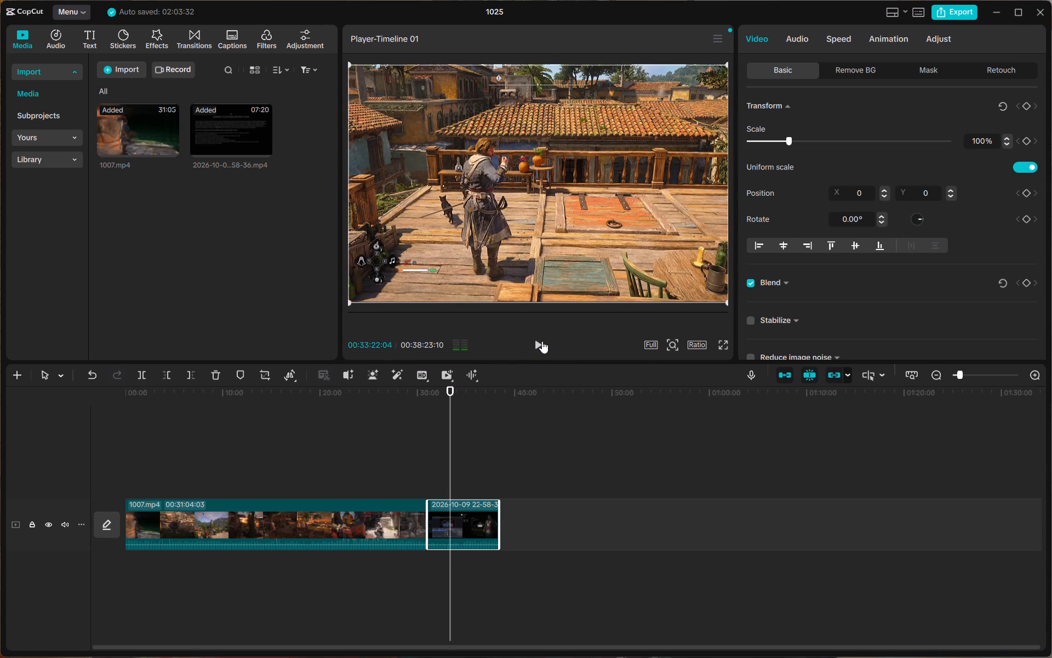
click(147, 379)
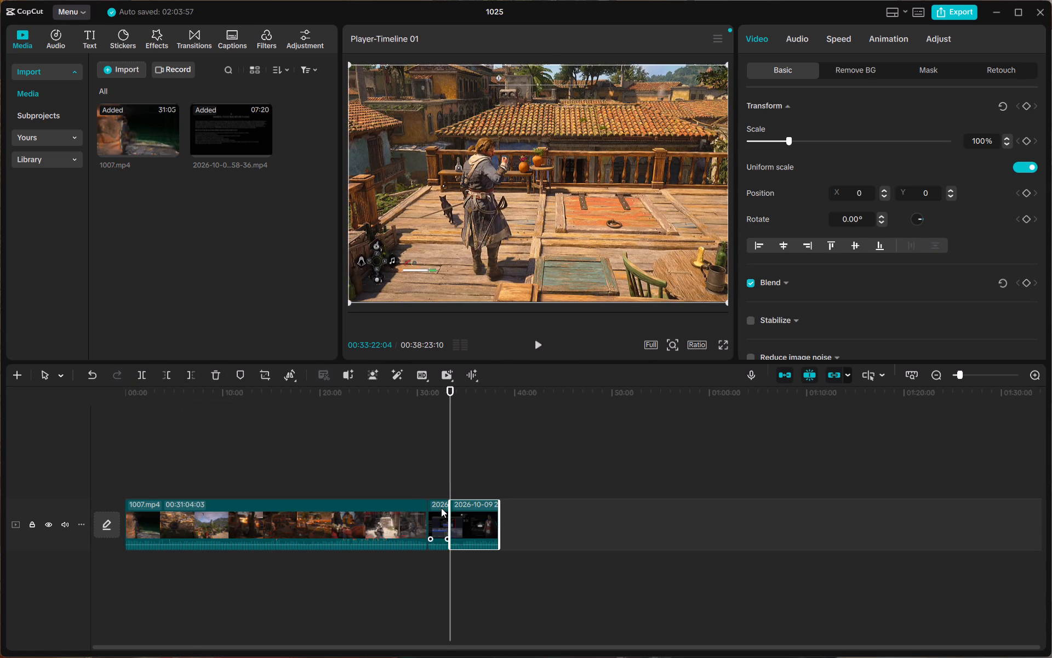
click(442, 508)
right_click(443, 507)
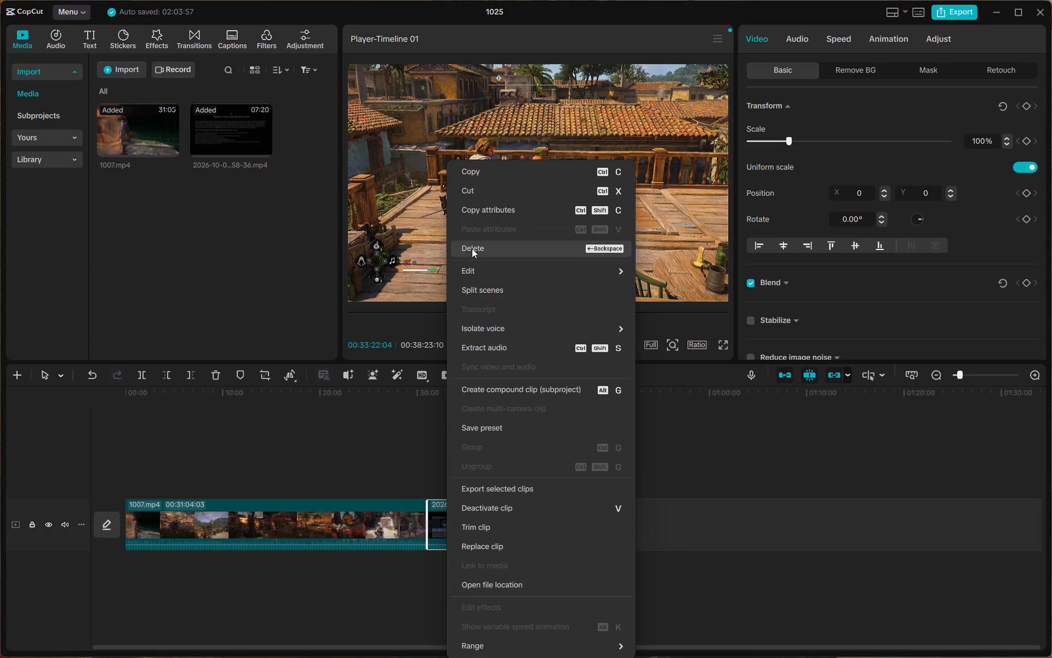
click(472, 249)
Preview the end of the second clip, split it at 00:35:43:13, and delete the leftover piece after the cut.
drag(450, 392, 475, 394)
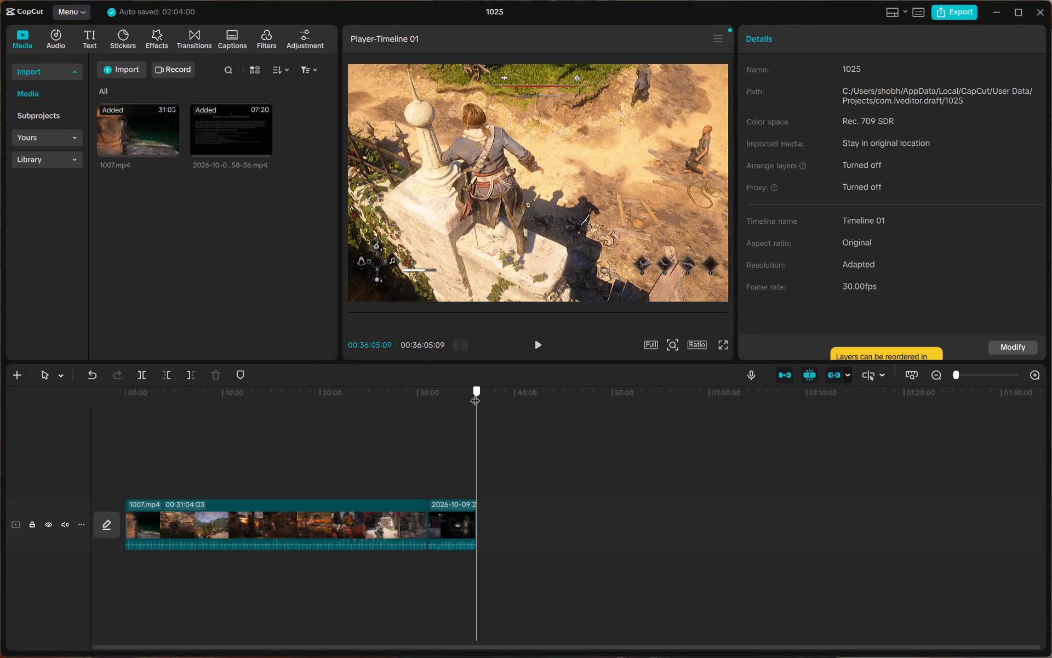
drag(475, 394, 472, 394)
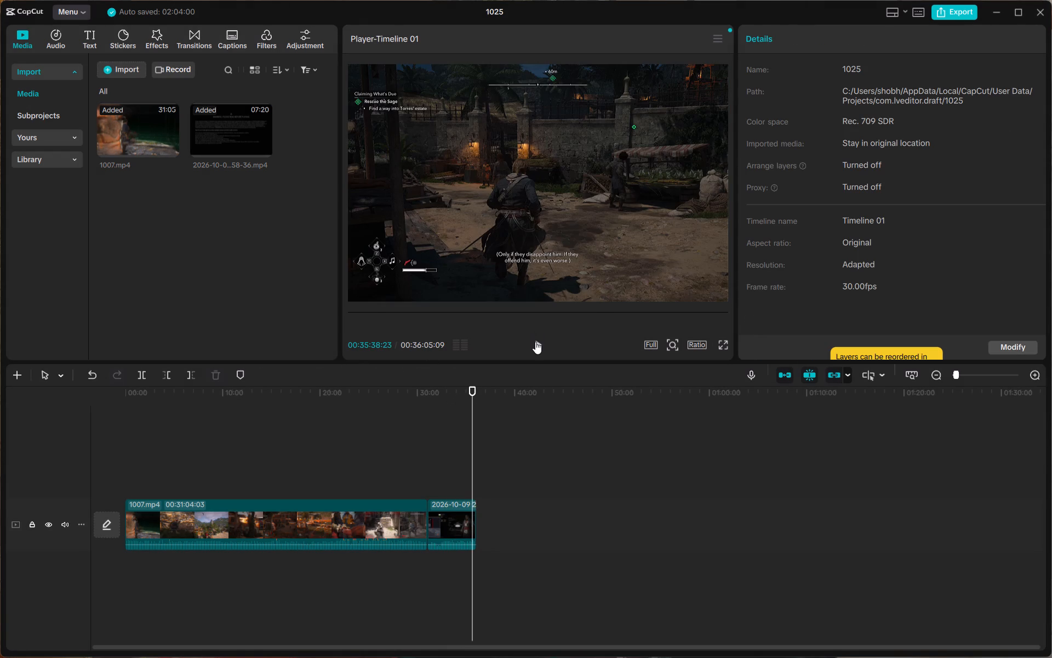
click(535, 342)
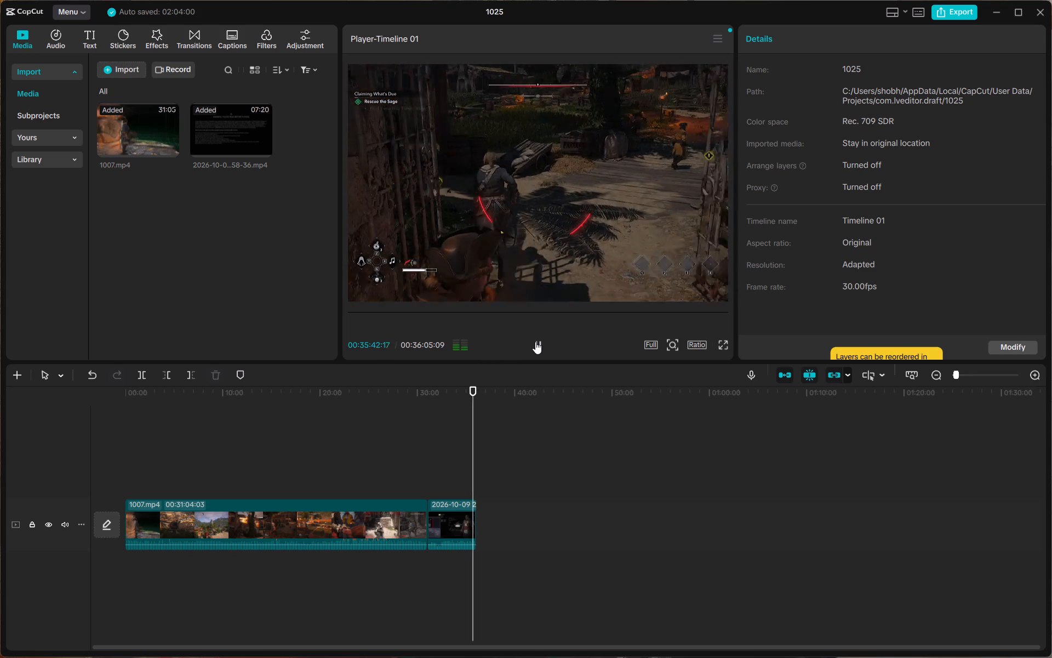
click(535, 342)
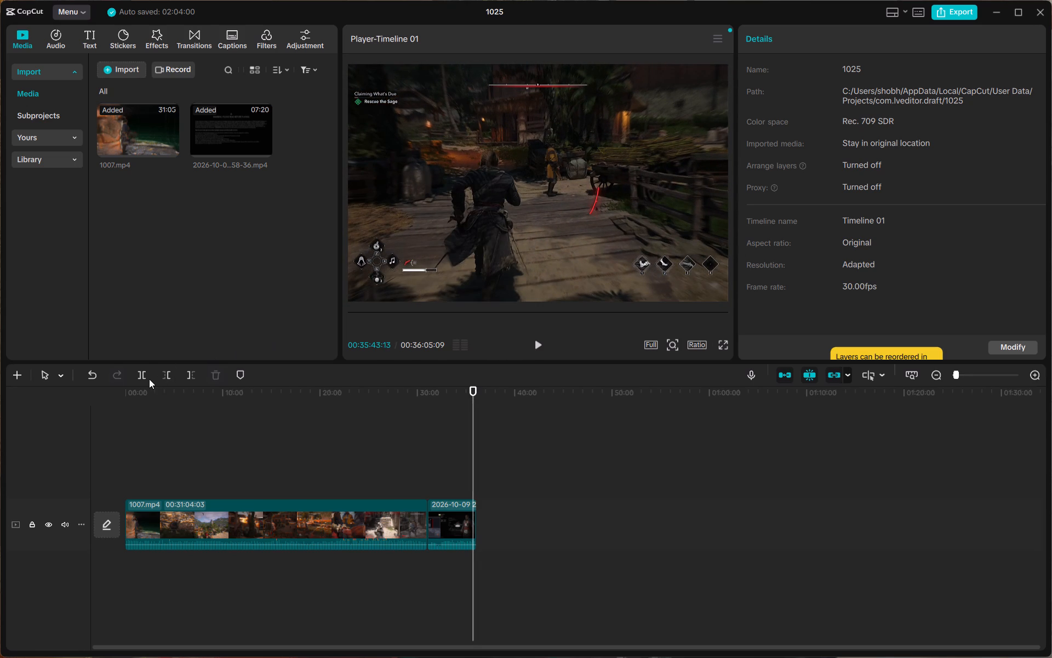
click(147, 380)
click(473, 500)
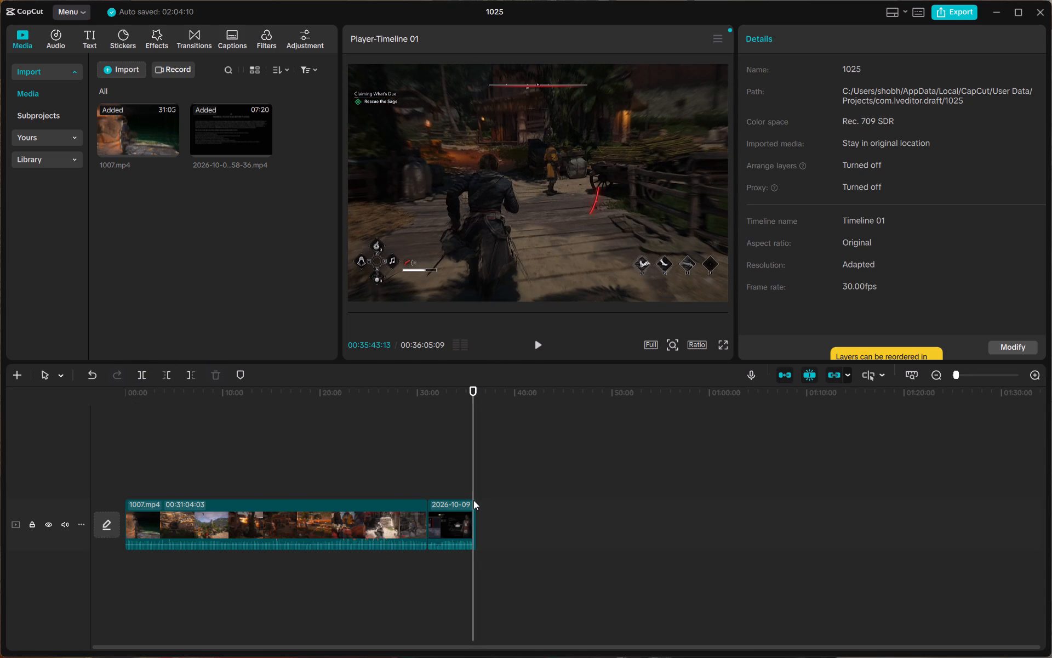
click(474, 506)
right_click(474, 506)
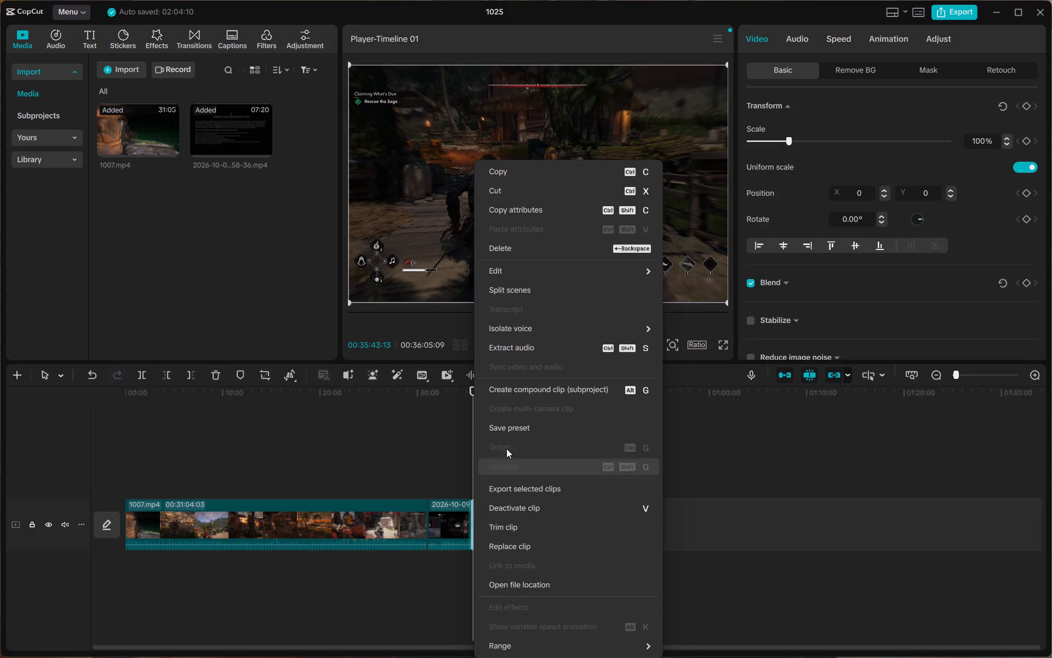
click(507, 253)
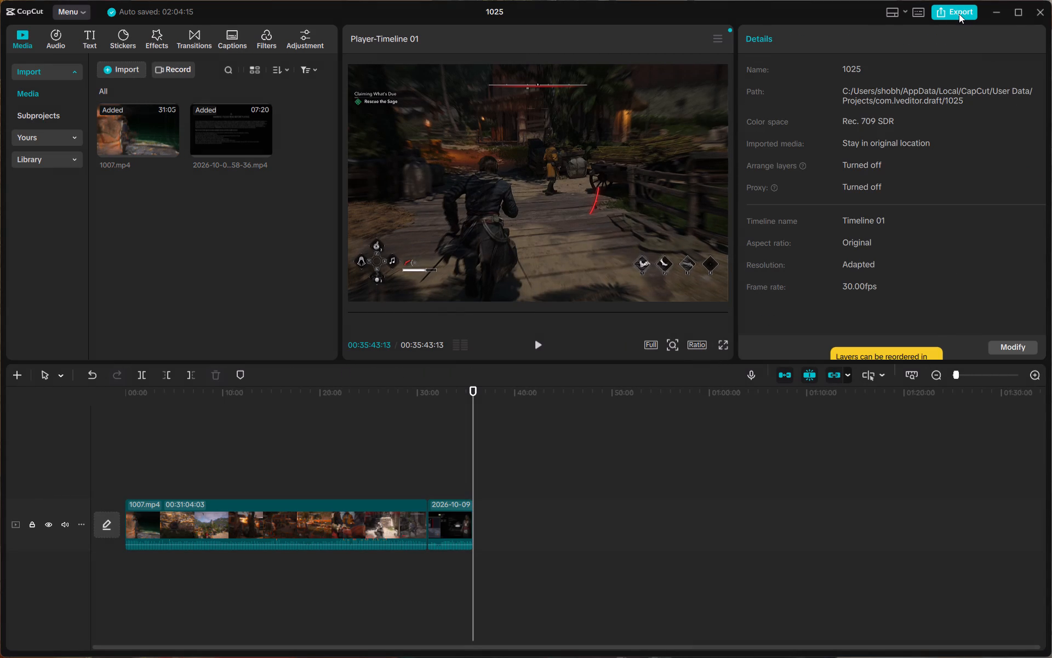
Set the project's timeline frame rate to 60.00 fps and save the project settings.
click(1010, 341)
click(1011, 342)
click(599, 485)
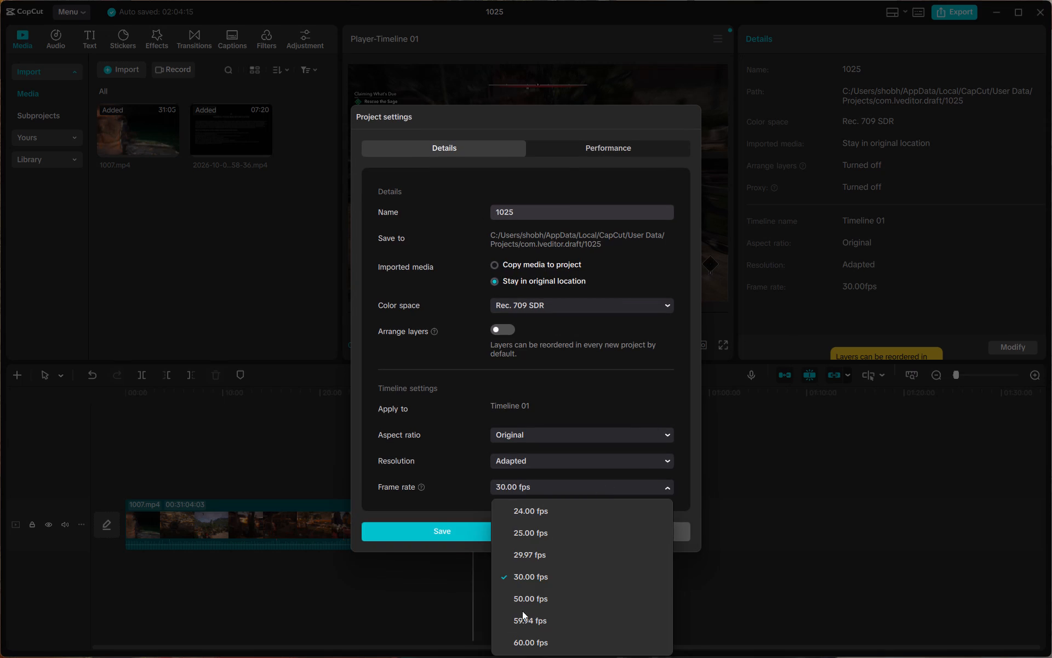
click(522, 648)
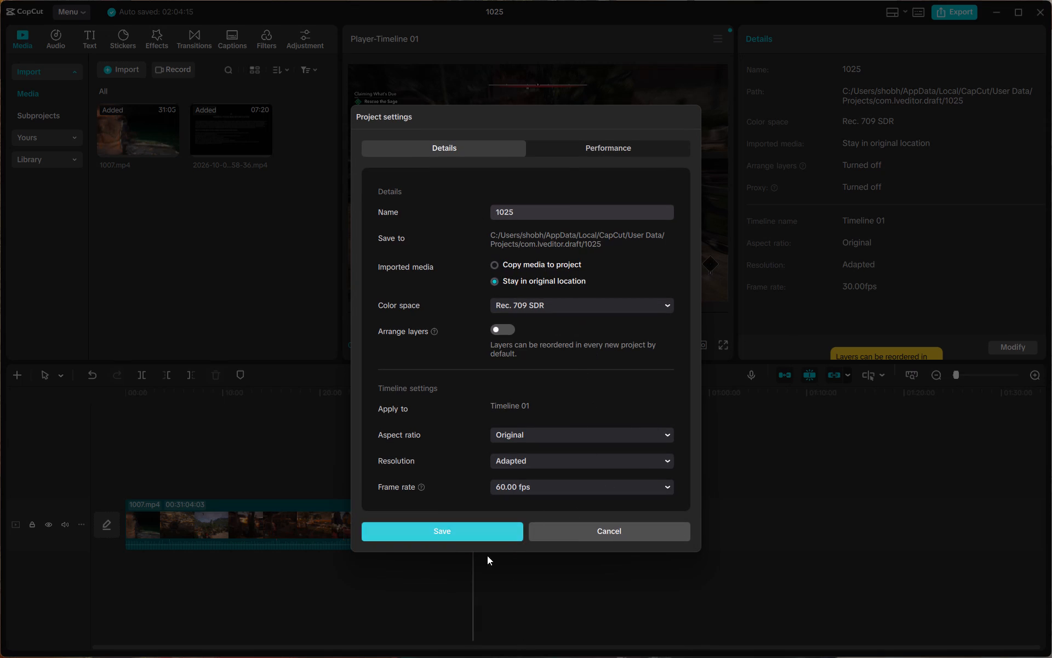
click(475, 539)
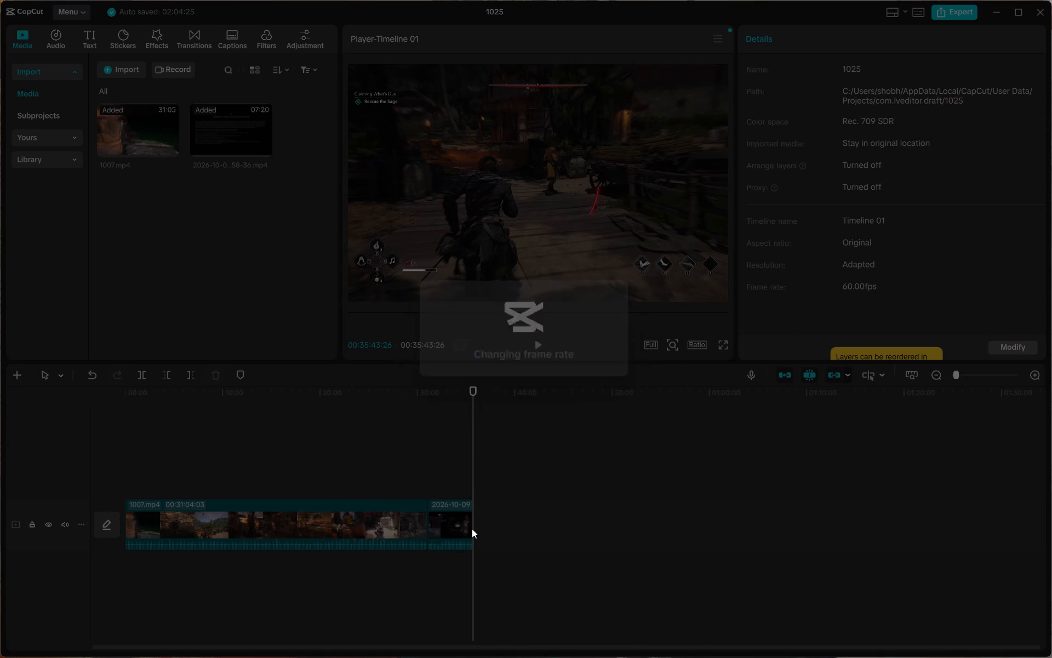
Export the timeline as 1025 to the NVIDIA folder as a 2K, 60fps H.264 mp4 with Higher bit rate.
click(963, 11)
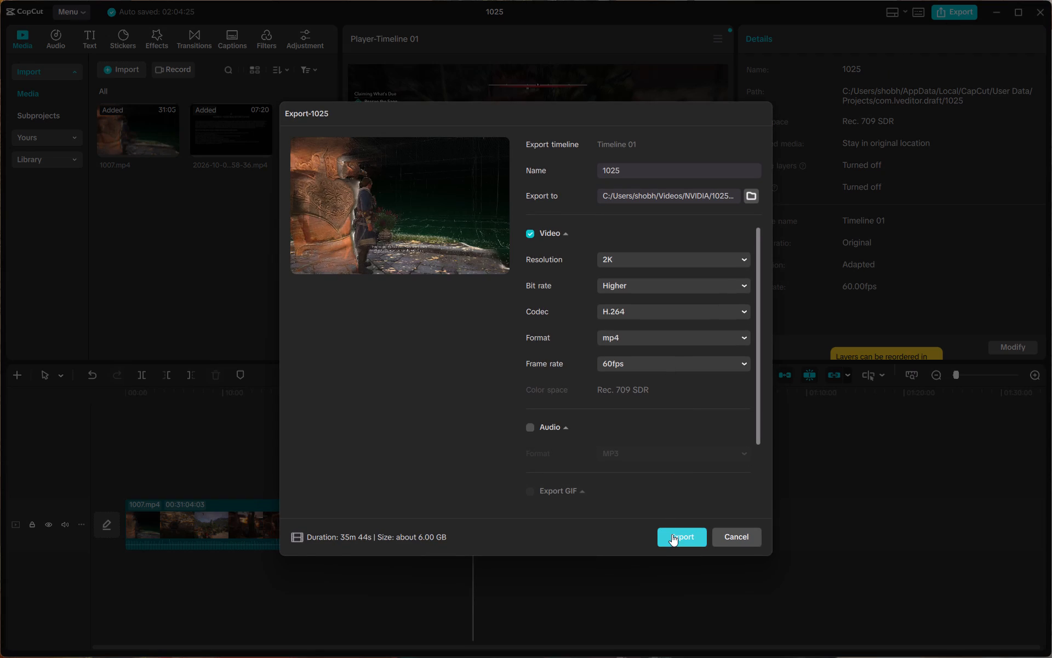
click(672, 534)
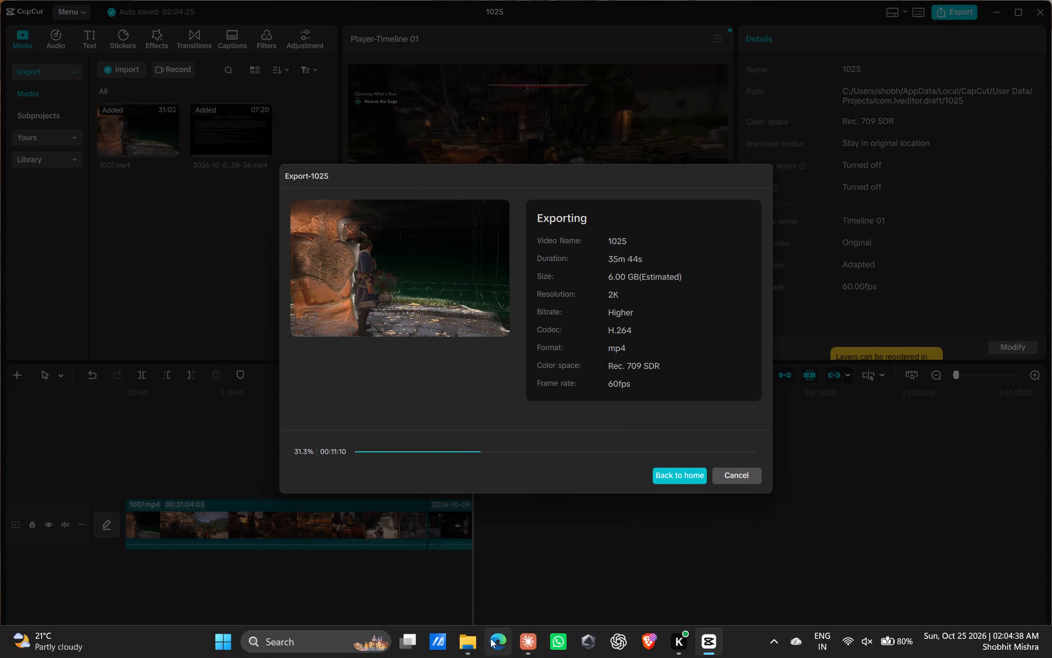
Switch to File Explorer, delete the 1008 video from the NVIDIA folder, and return to the CapCut export.
click(467, 637)
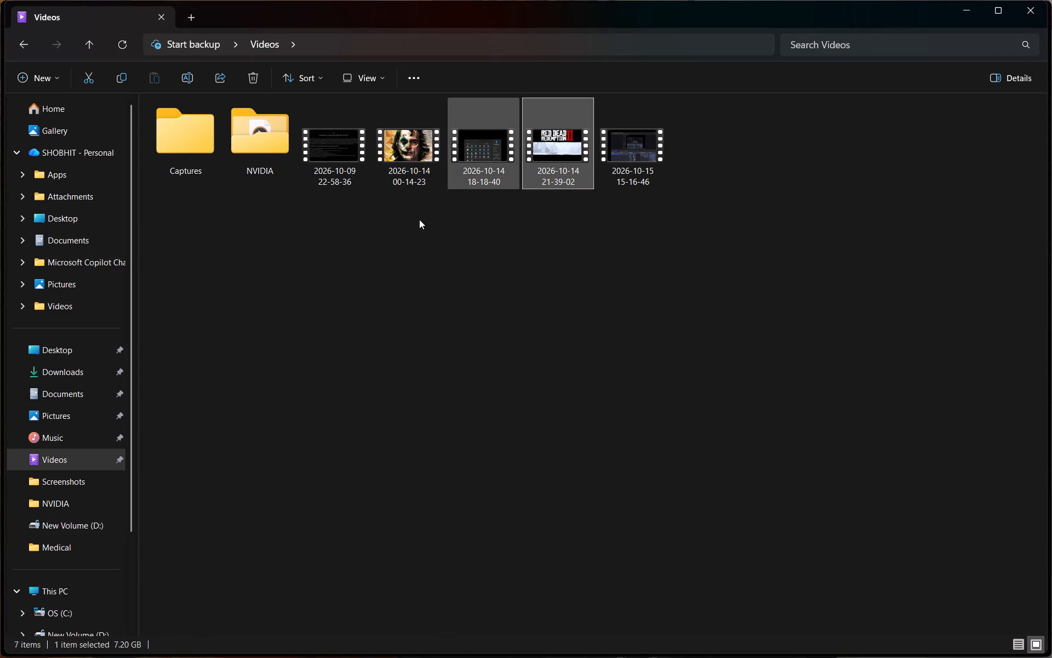
double_click(285, 163)
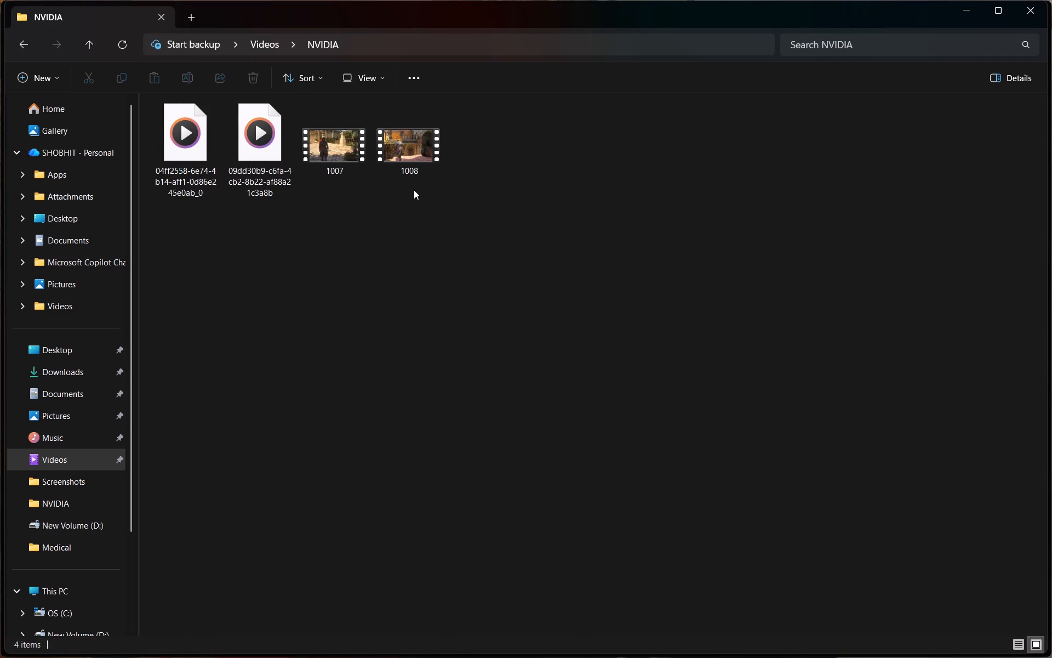
click(414, 138)
right_click(414, 138)
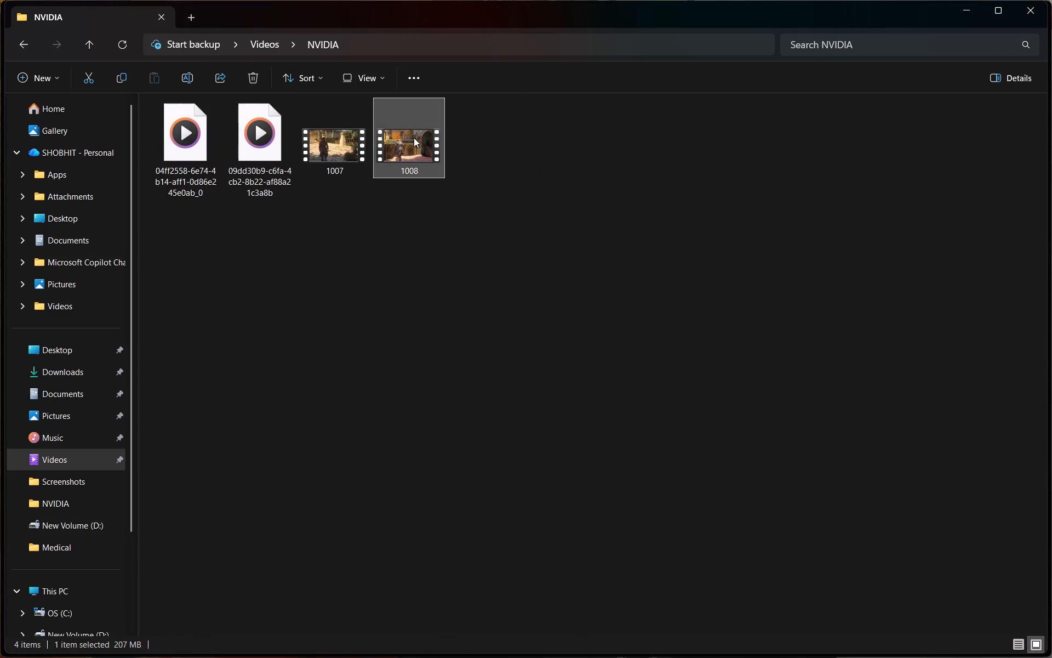
click(627, 151)
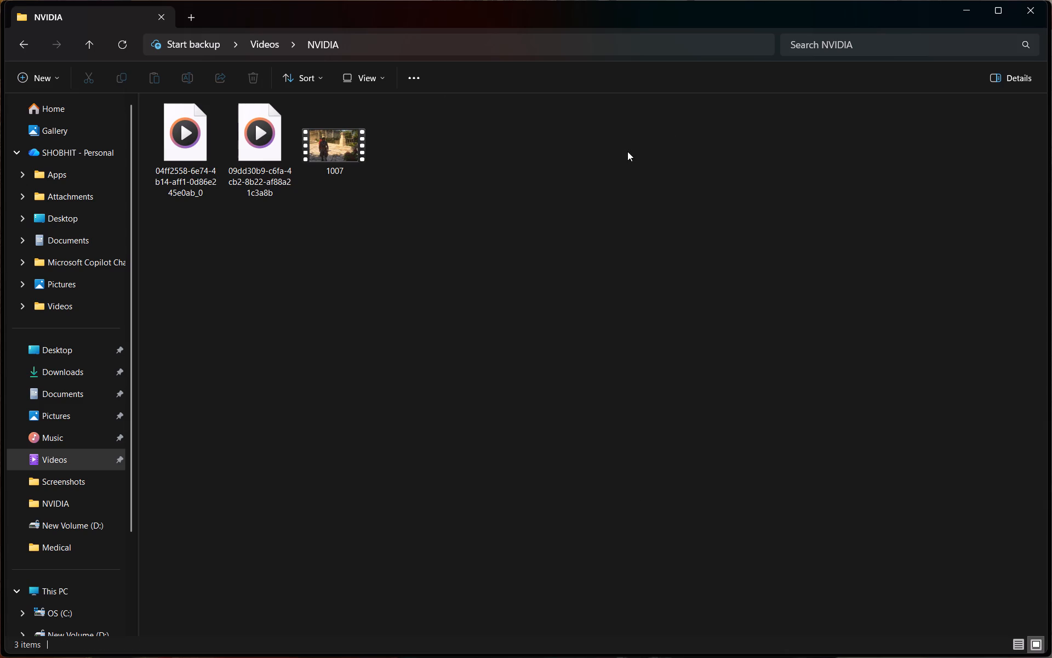
click(964, 3)
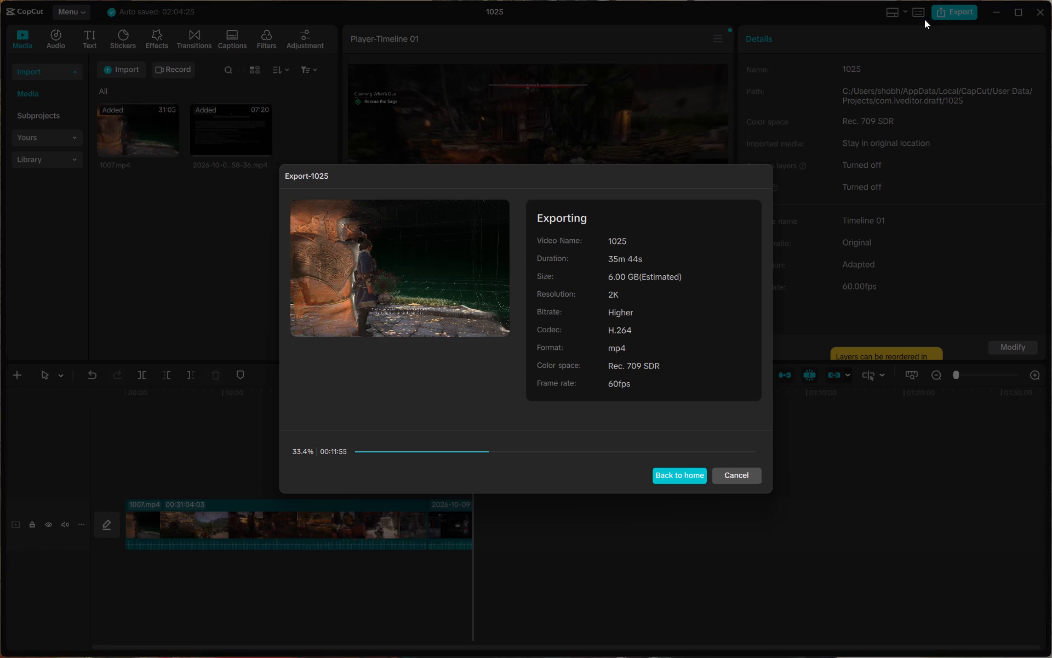
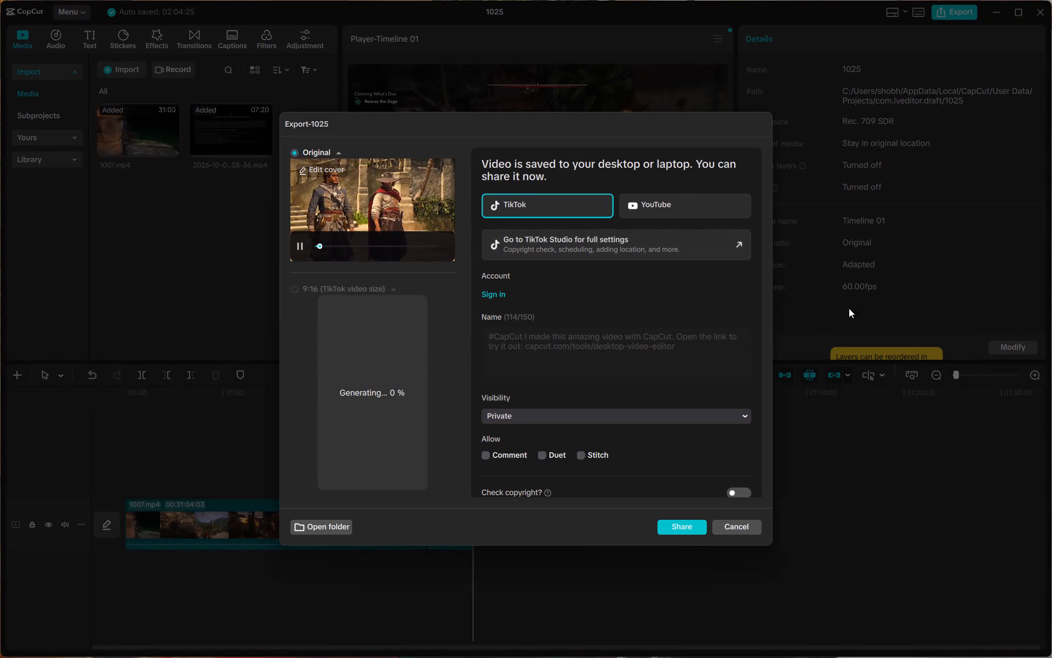
Close the finished export, switch to File Explorer, and check the exported 1025 video at its end and several earlier points.
click(745, 531)
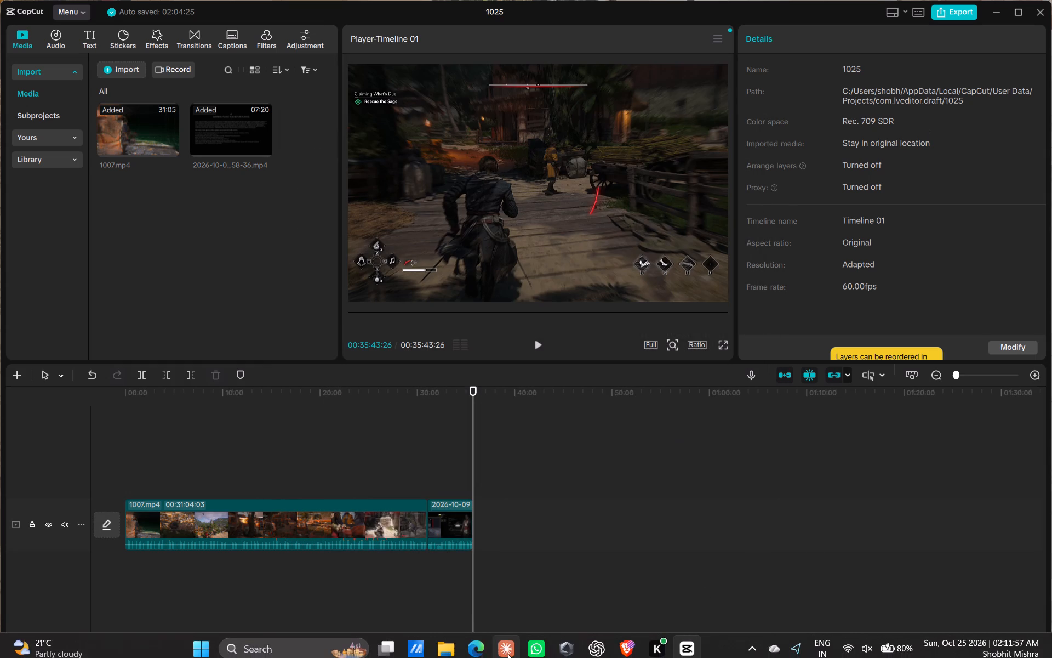
click(452, 652)
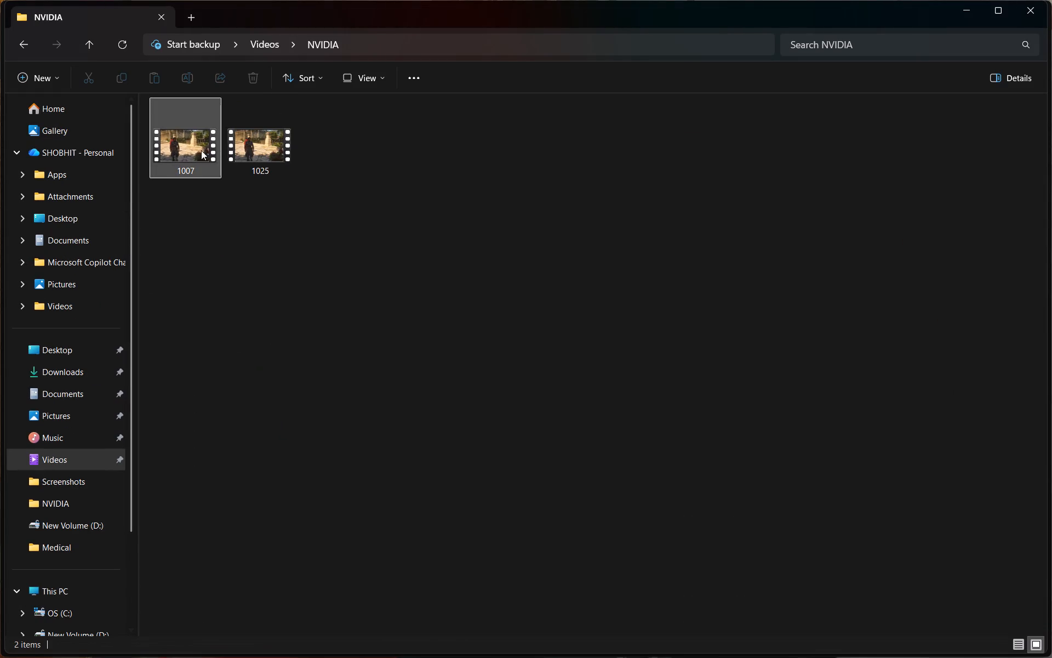
double_click(242, 148)
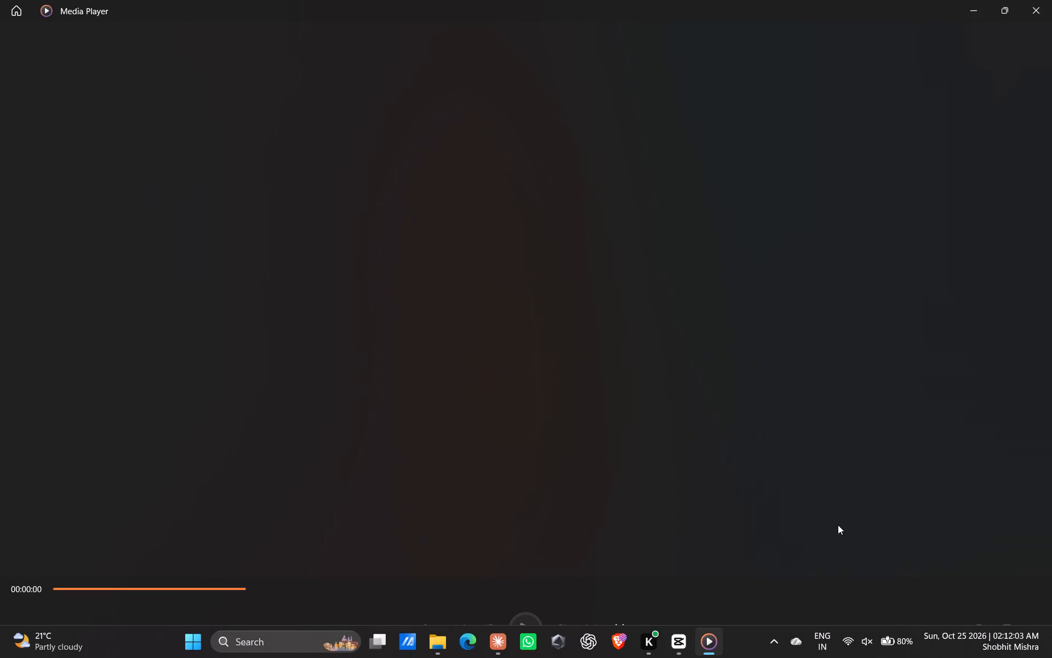
click(992, 591)
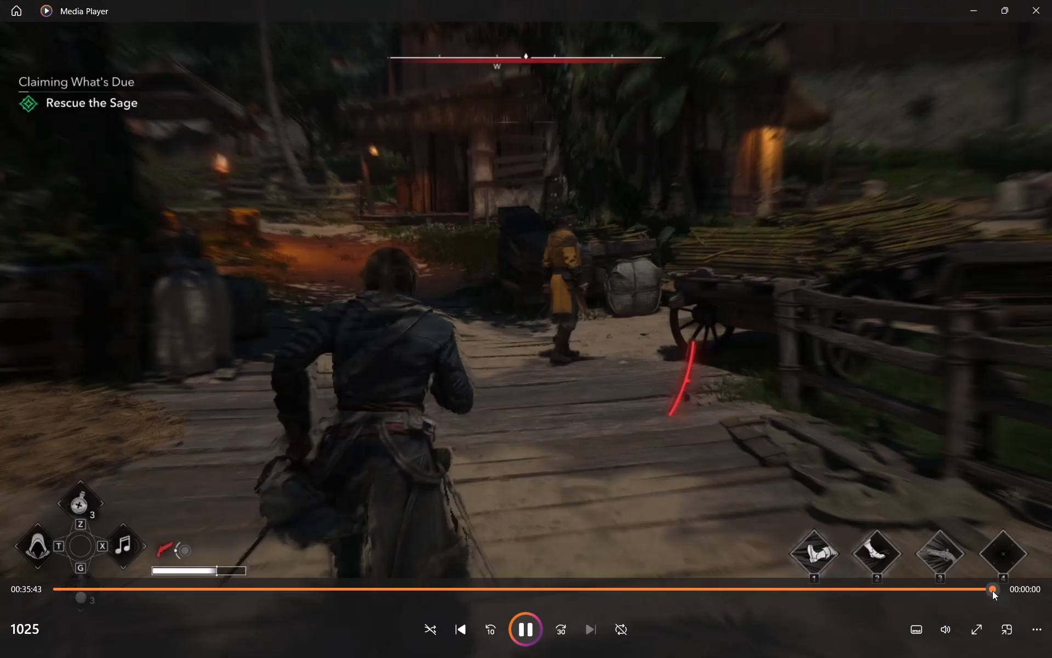
click(980, 591)
click(925, 591)
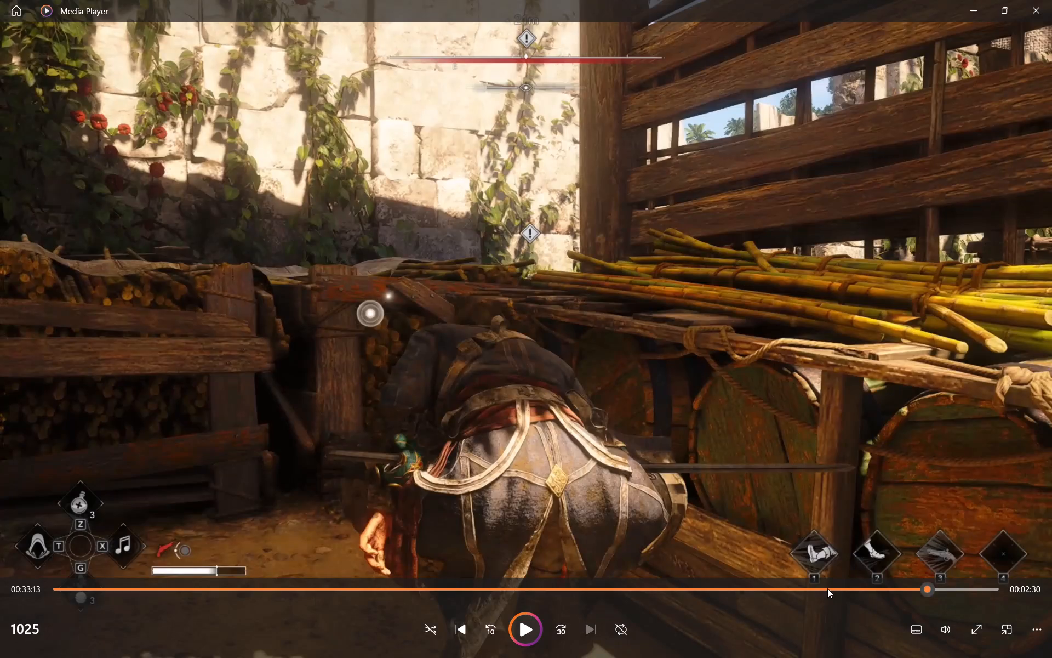
click(827, 588)
click(741, 595)
click(648, 594)
click(570, 583)
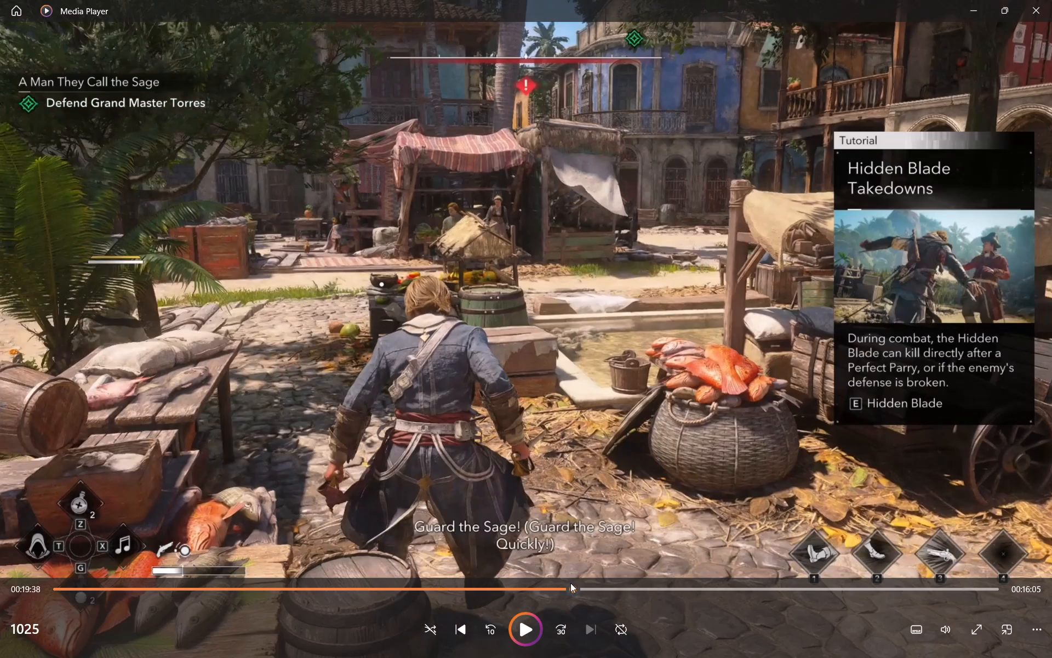
click(1051, 0)
Look at the end of the 1007 video, close it, and delete 1007 from the NVIDIA folder.
double_click(157, 169)
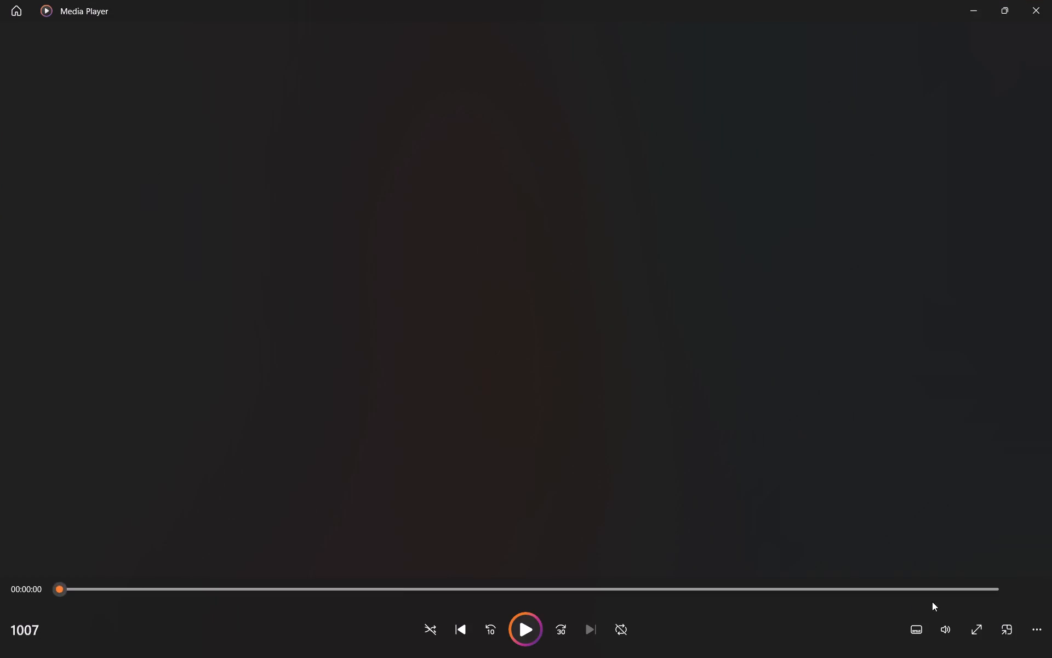
click(988, 589)
click(1051, 0)
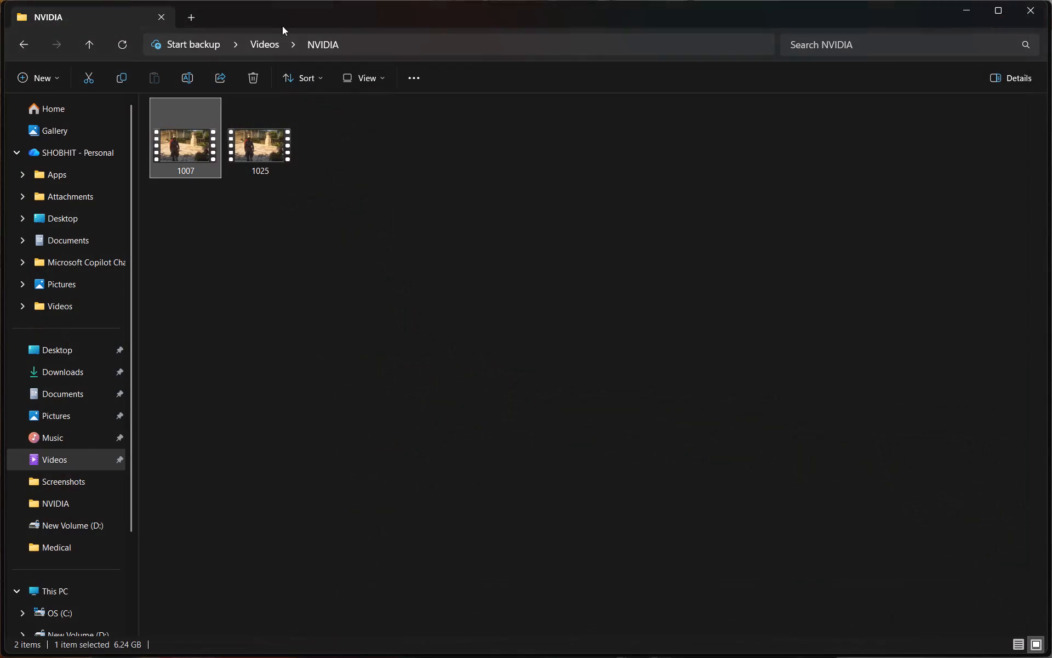
right_click(148, 155)
right_click(175, 148)
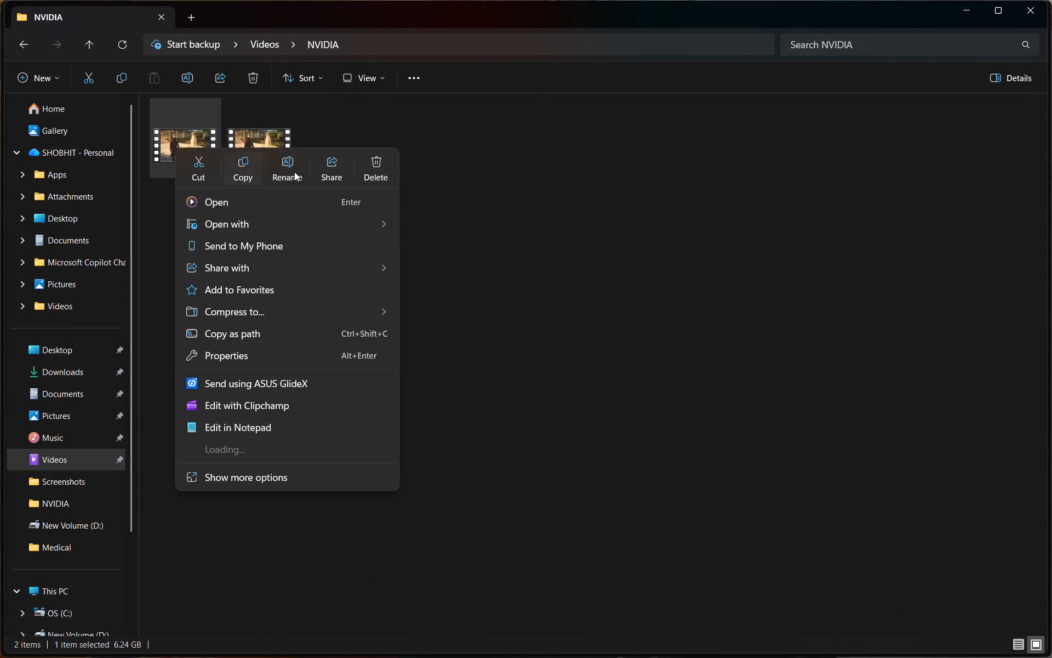
click(385, 159)
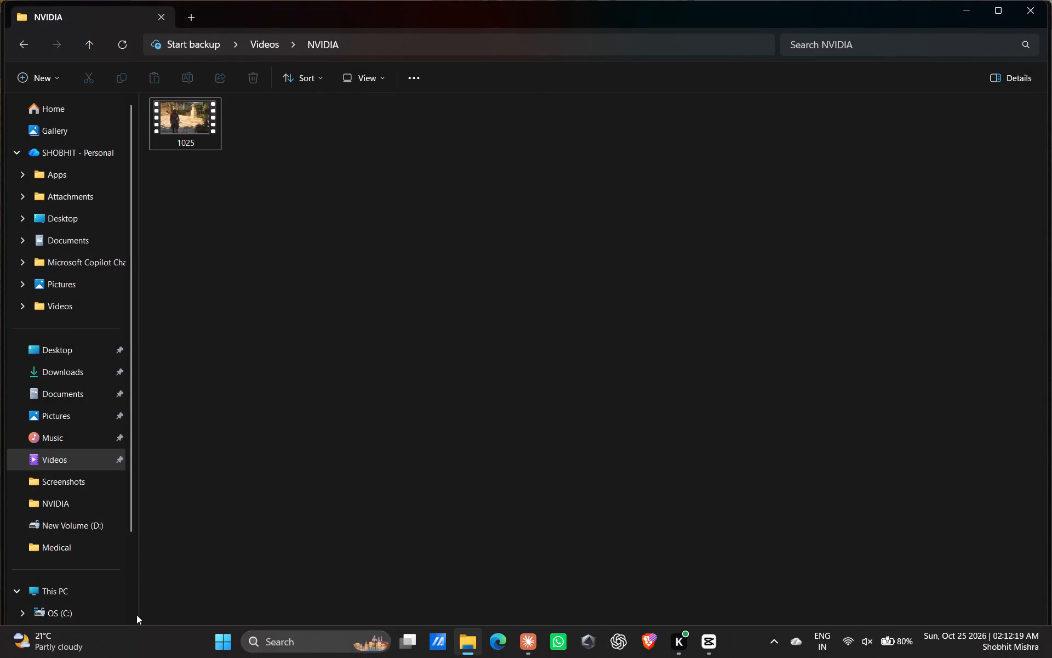
click(714, 634)
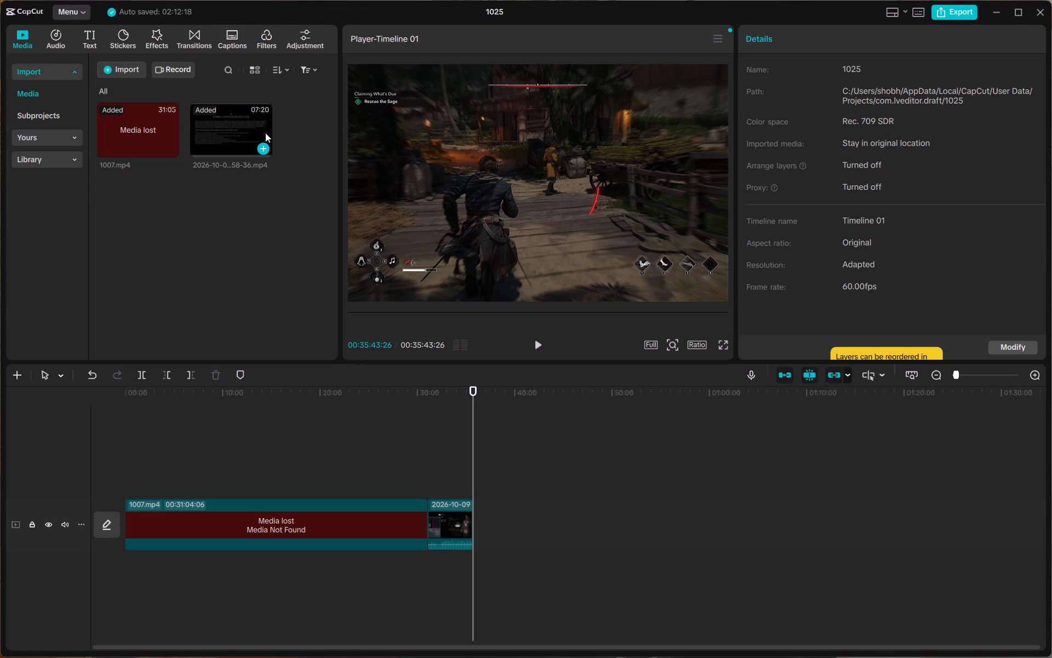
drag(231, 176, 135, 124)
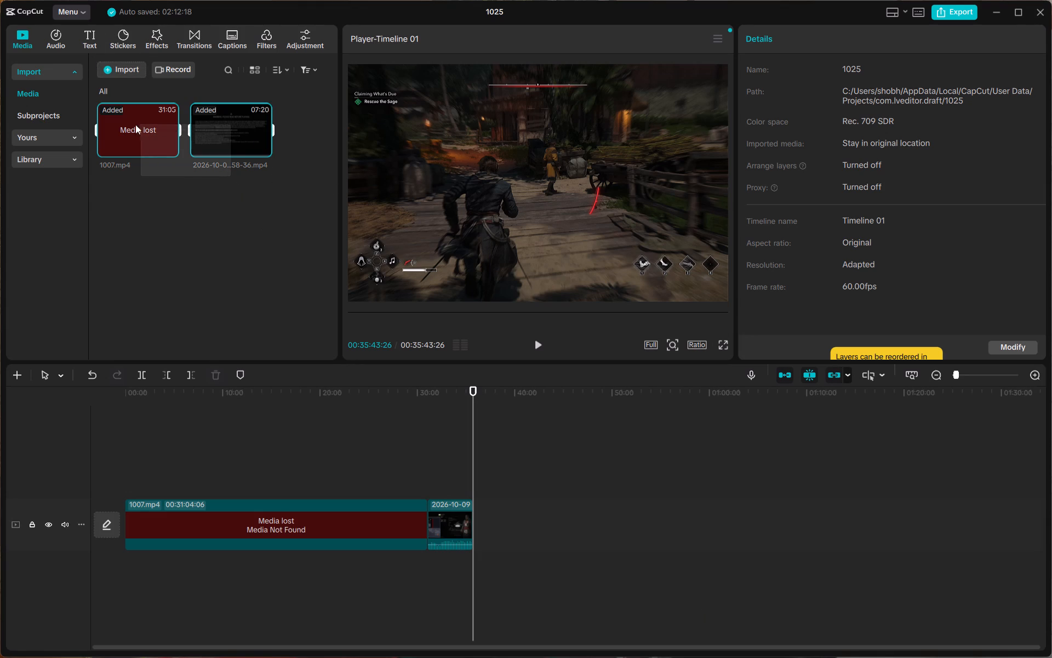
drag(135, 124, 129, 124)
right_click(133, 126)
click(170, 149)
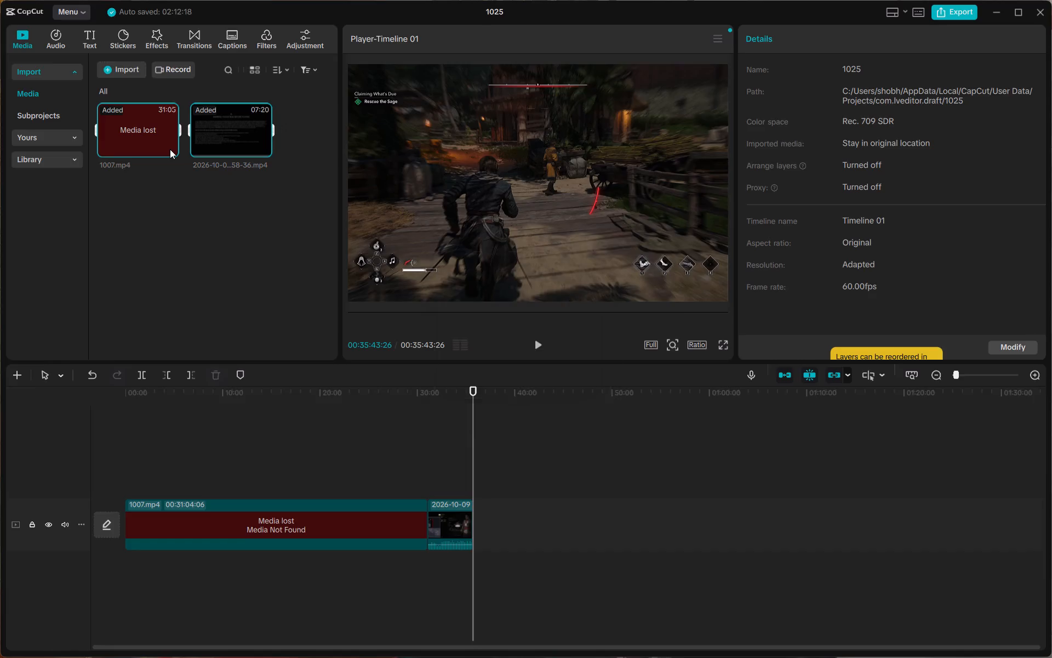
click(496, 382)
click(490, 386)
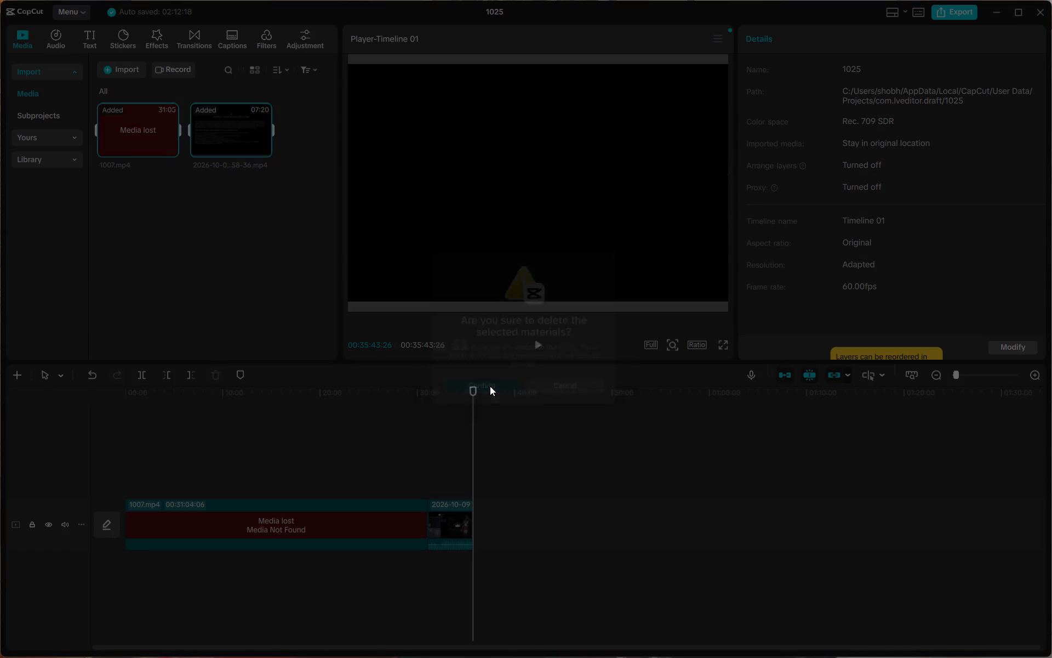
click(110, 67)
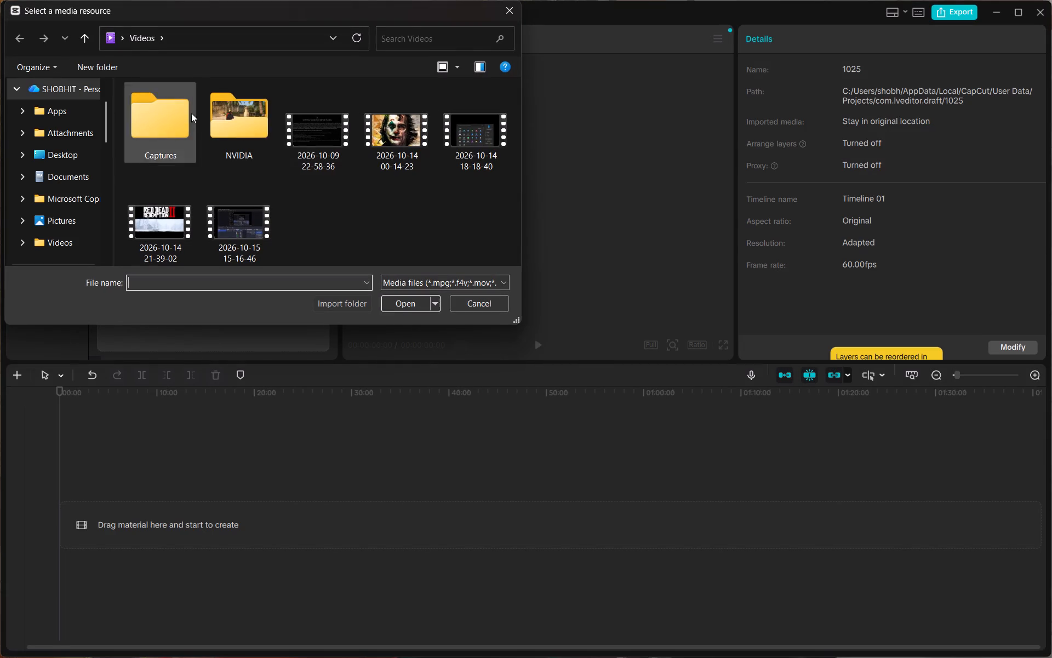
click(472, 160)
click(404, 301)
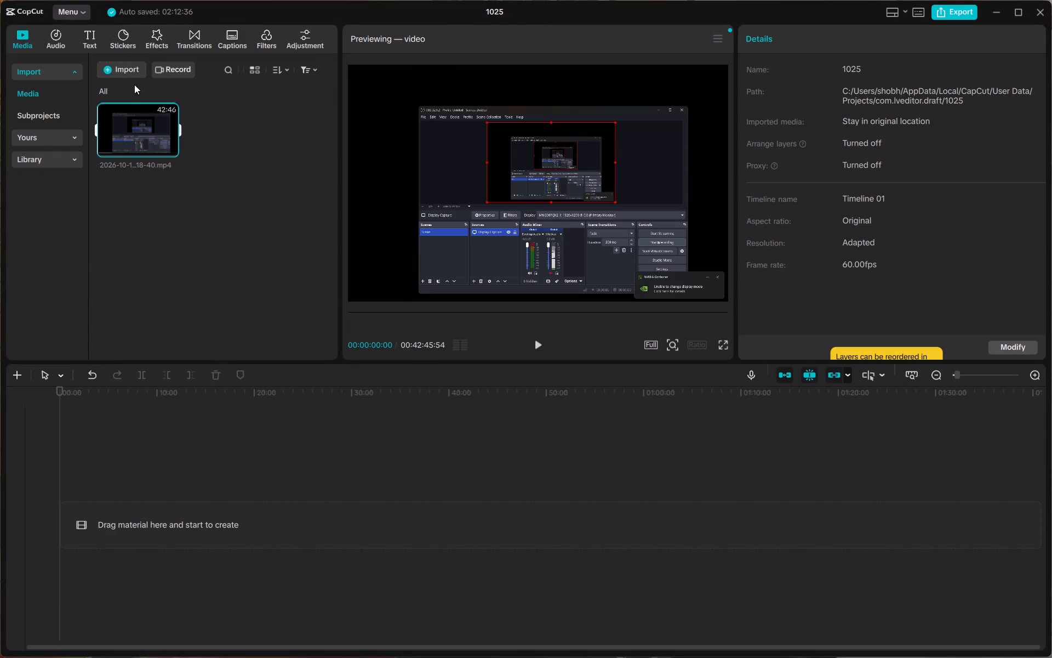
click(133, 78)
click(133, 75)
click(144, 188)
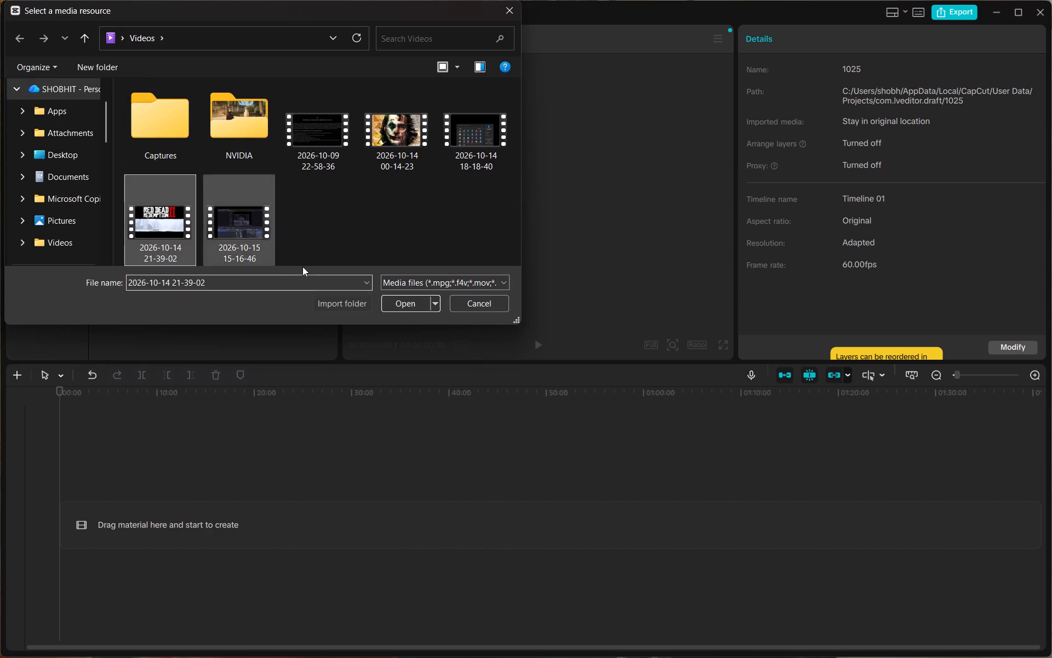
click(413, 298)
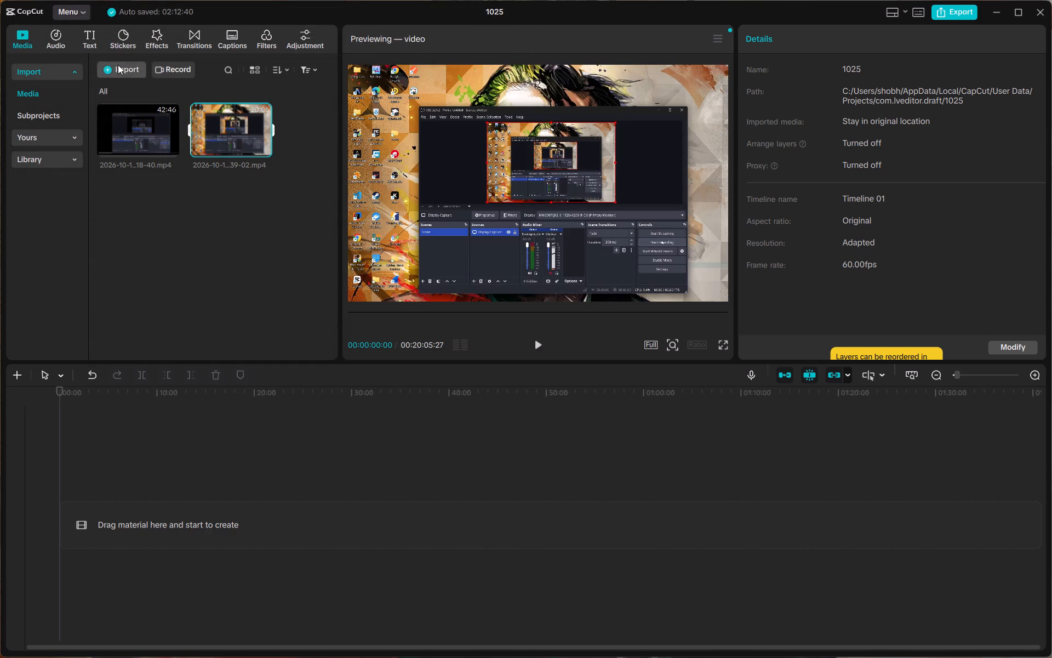
click(118, 65)
click(259, 228)
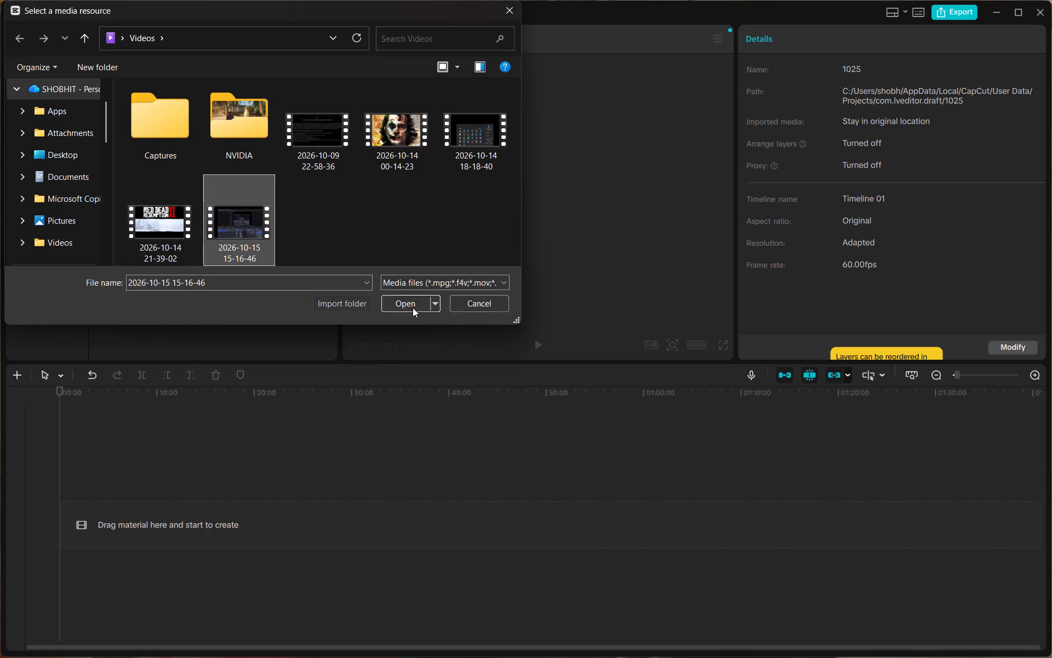
click(411, 305)
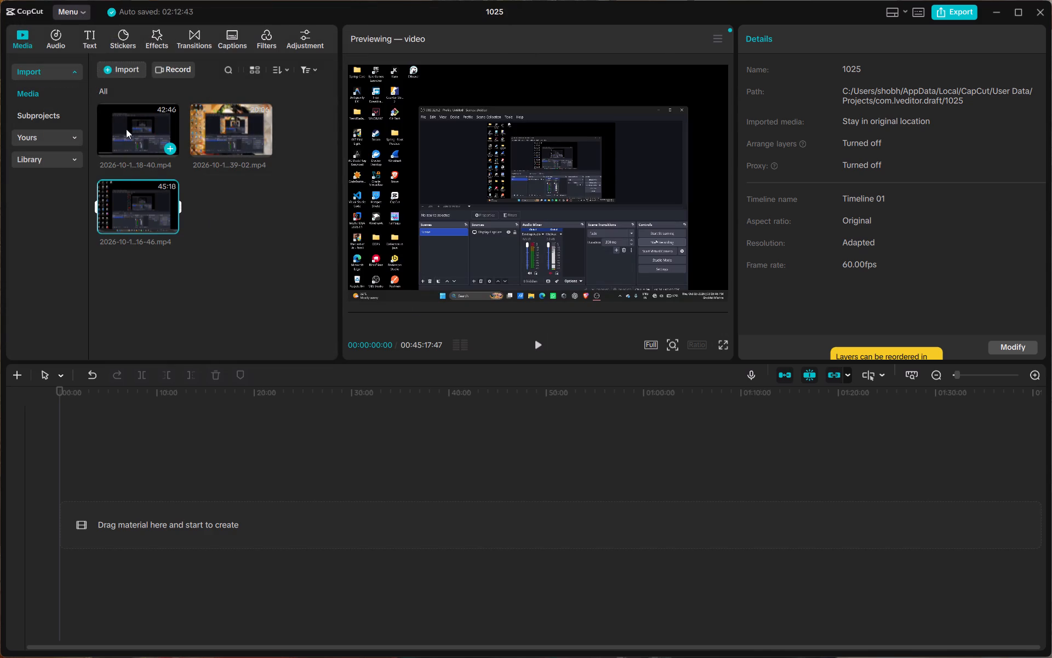
drag(126, 126, 132, 512)
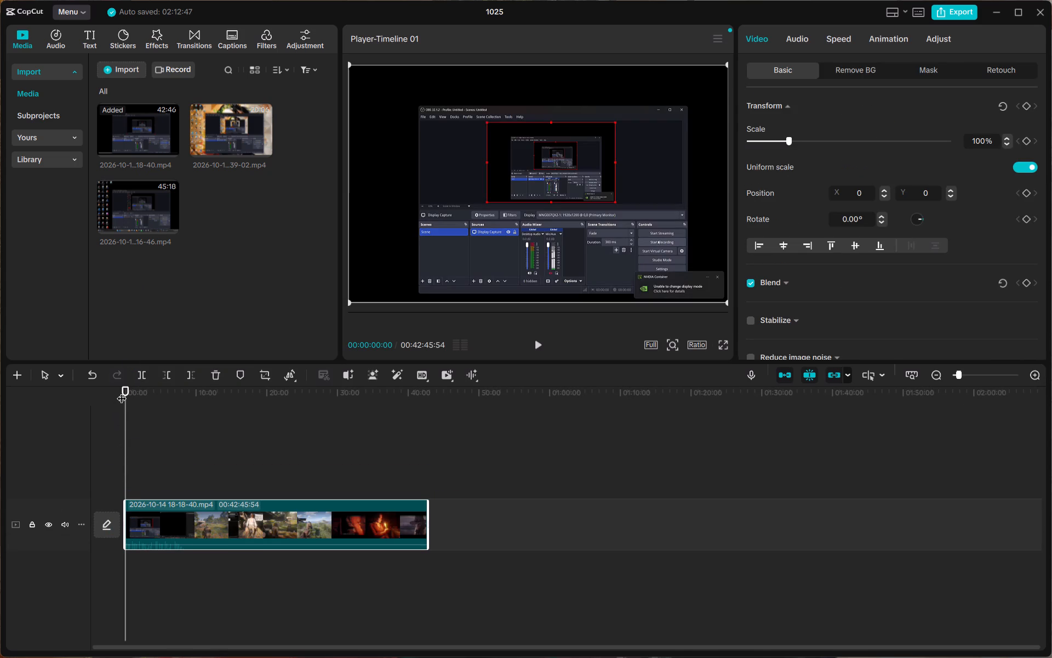
Find where the camp gameplay resumes after the wardrobe scenes, split the clip at 00:17:50:26, and delete the part before the cut.
drag(122, 392, 166, 415)
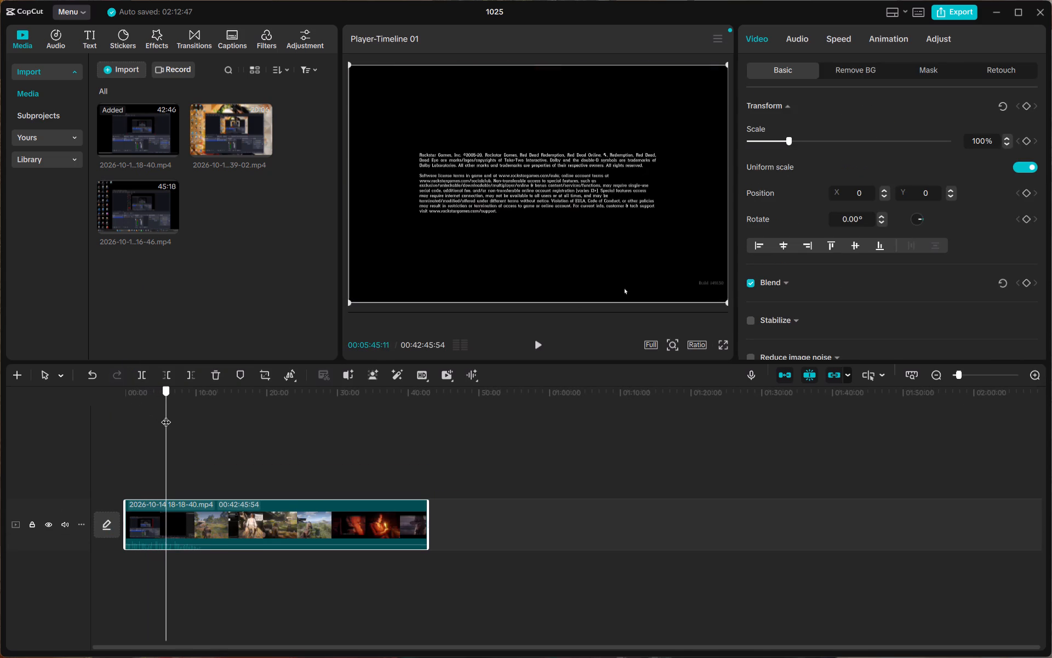
drag(166, 415, 204, 440)
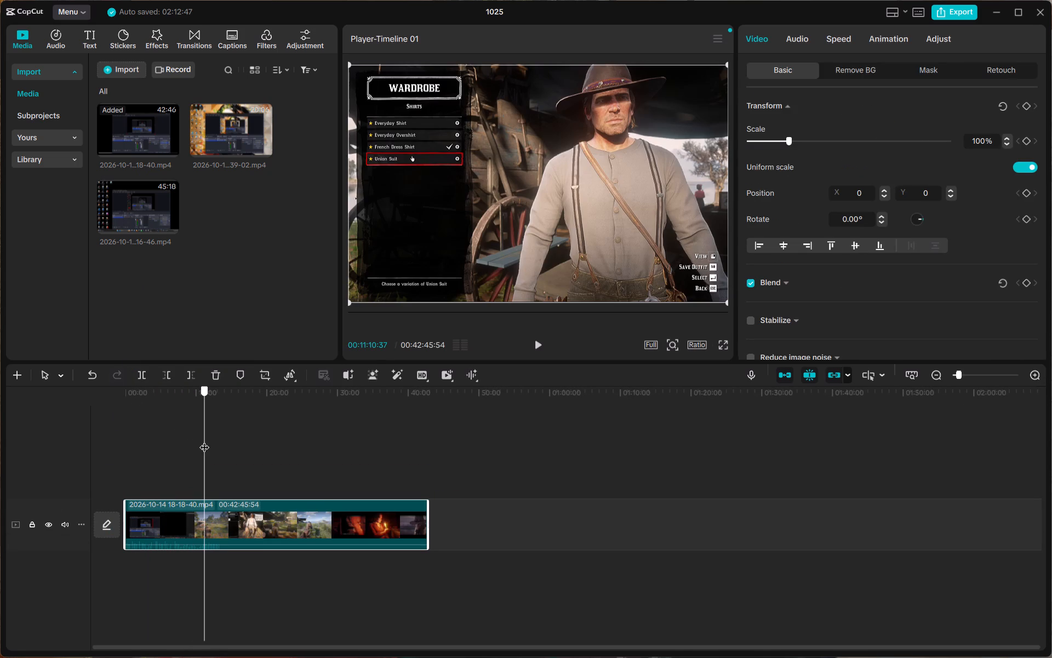
drag(204, 440, 213, 444)
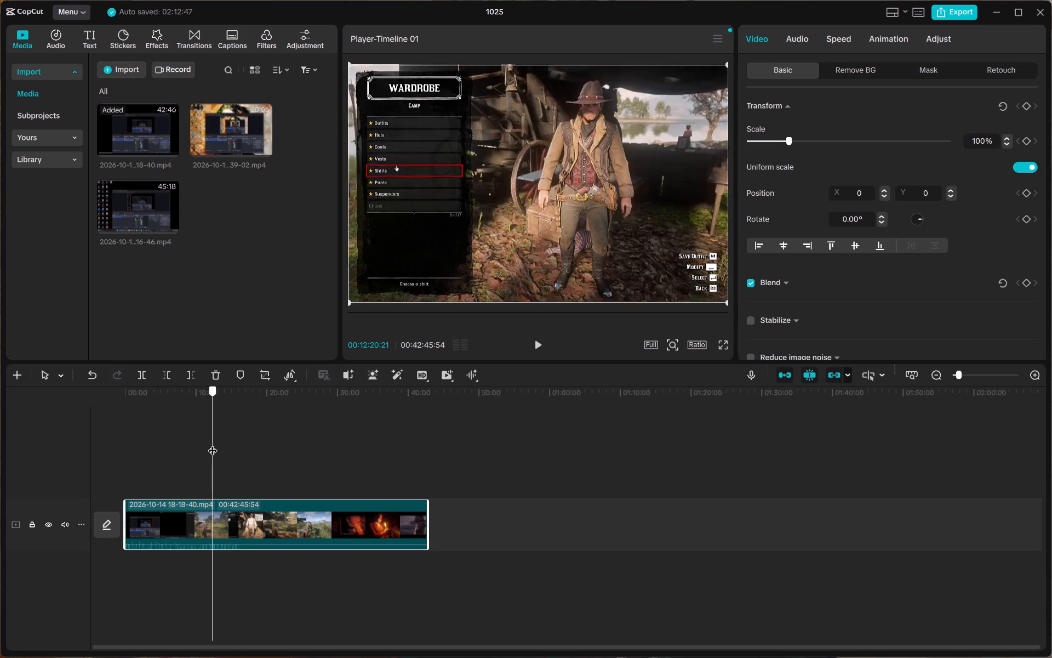
drag(213, 444, 225, 449)
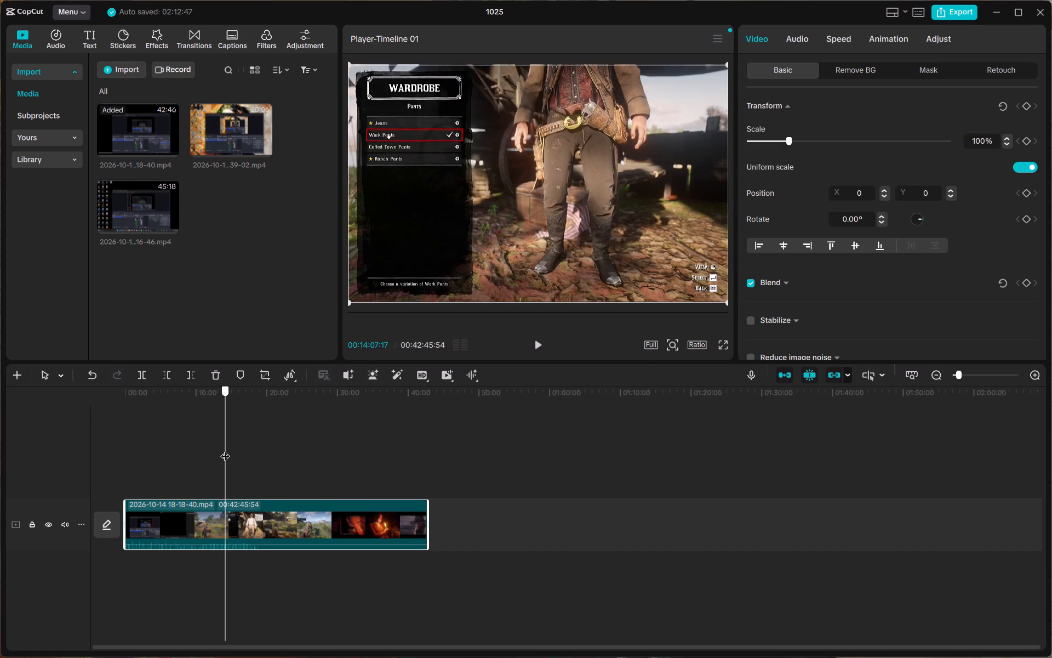
drag(225, 449, 248, 471)
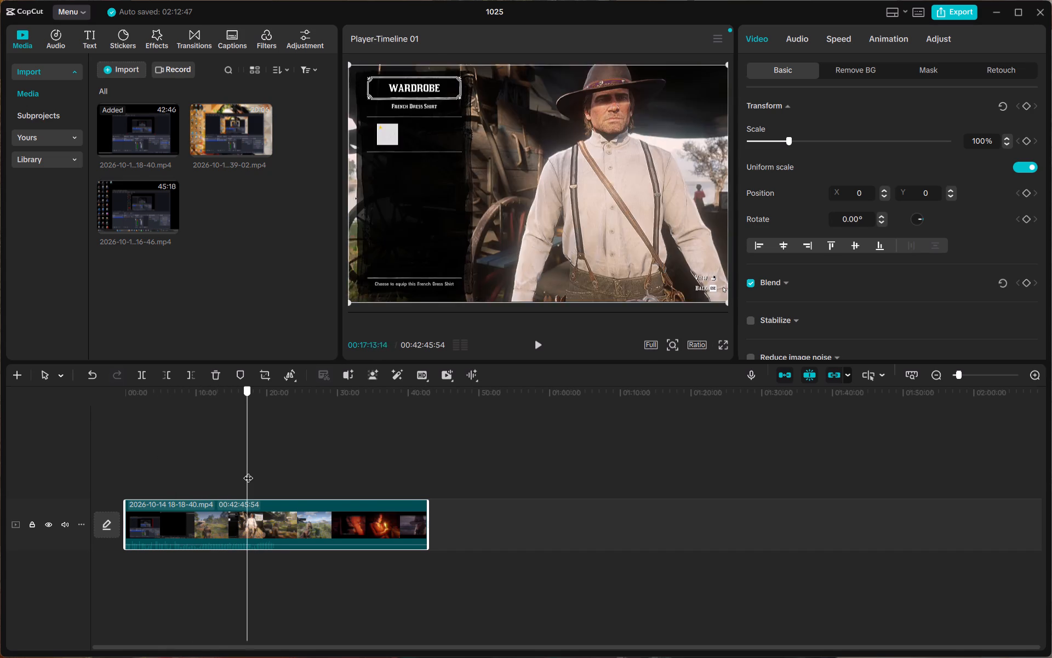
drag(248, 471, 251, 472)
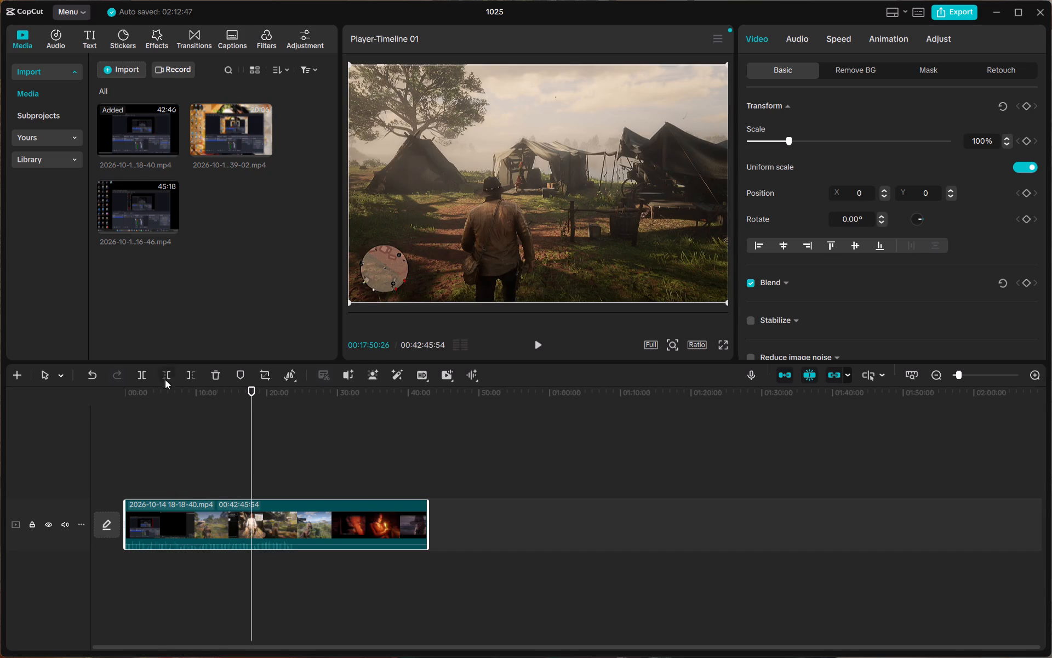
click(147, 371)
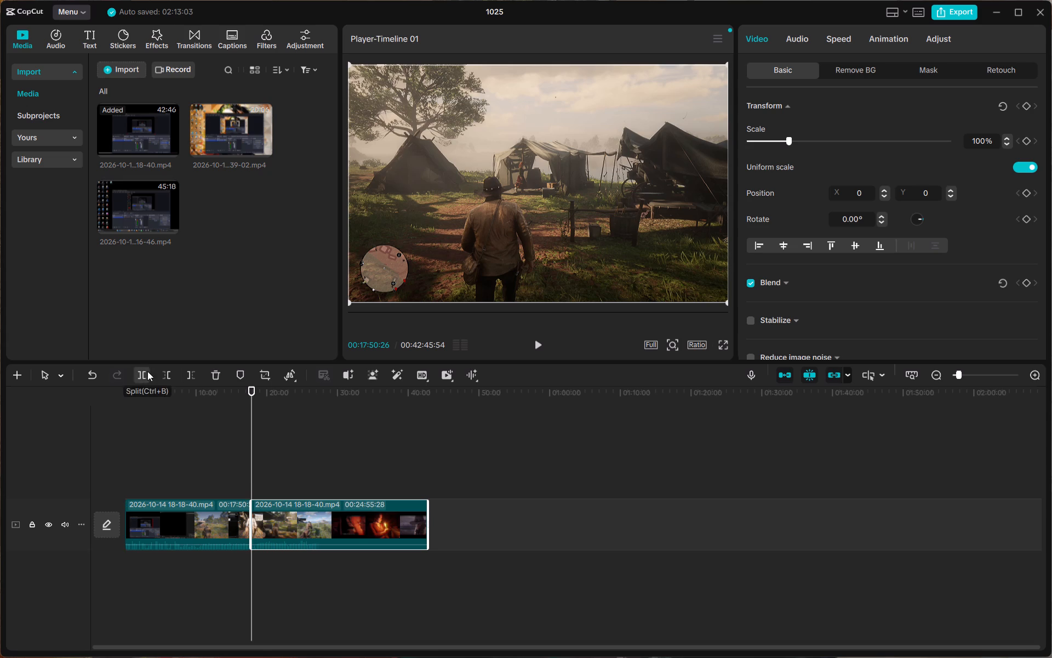
click(164, 516)
right_click(164, 516)
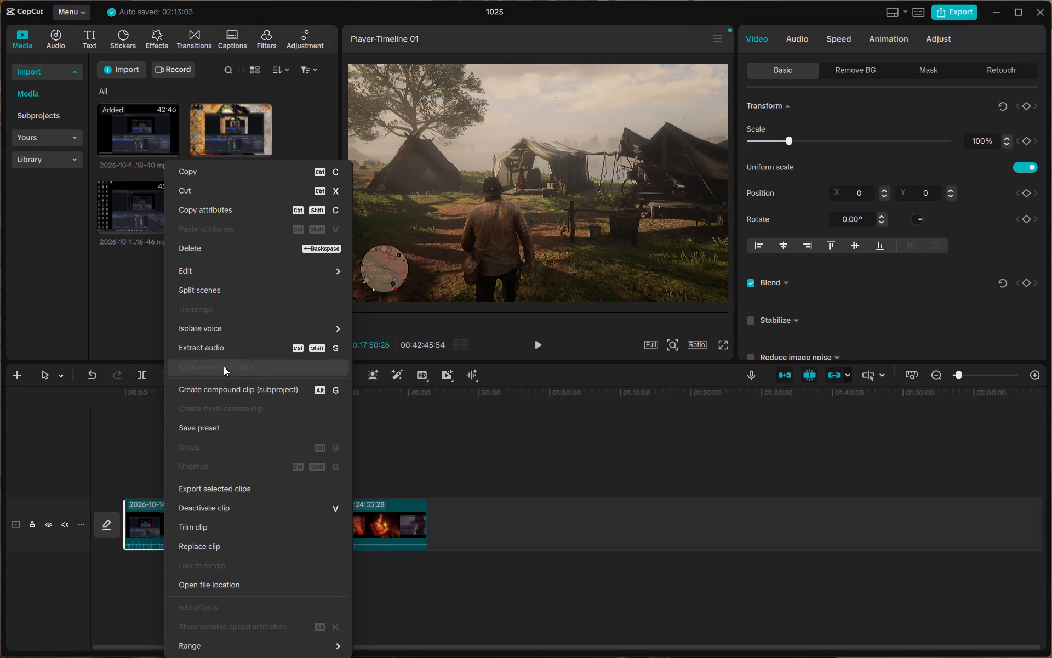
click(198, 254)
drag(262, 394, 146, 447)
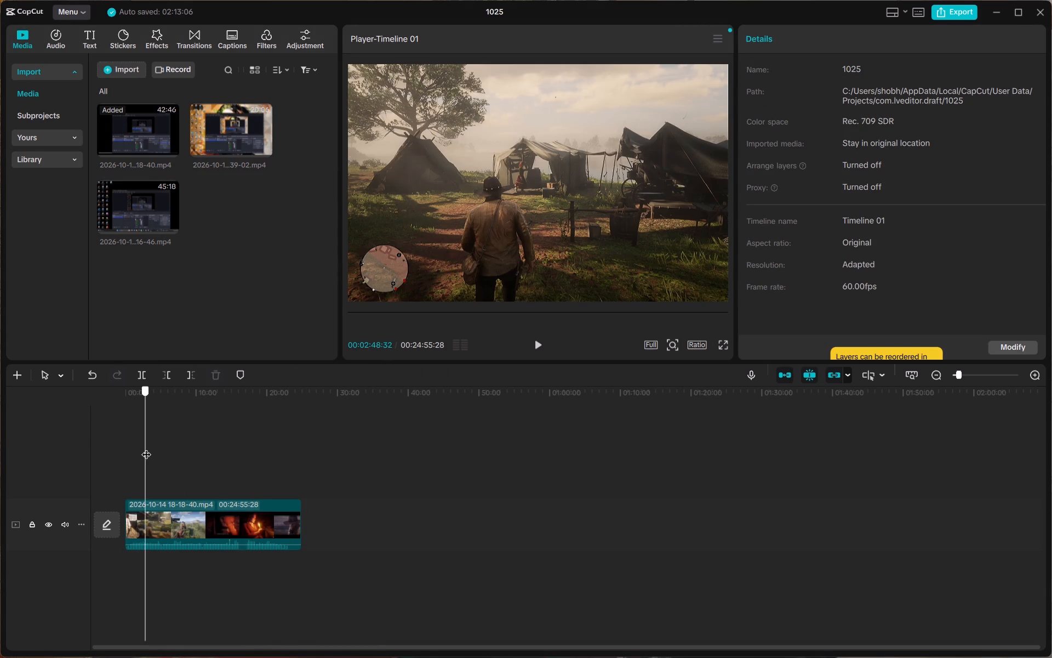
drag(146, 447, 262, 478)
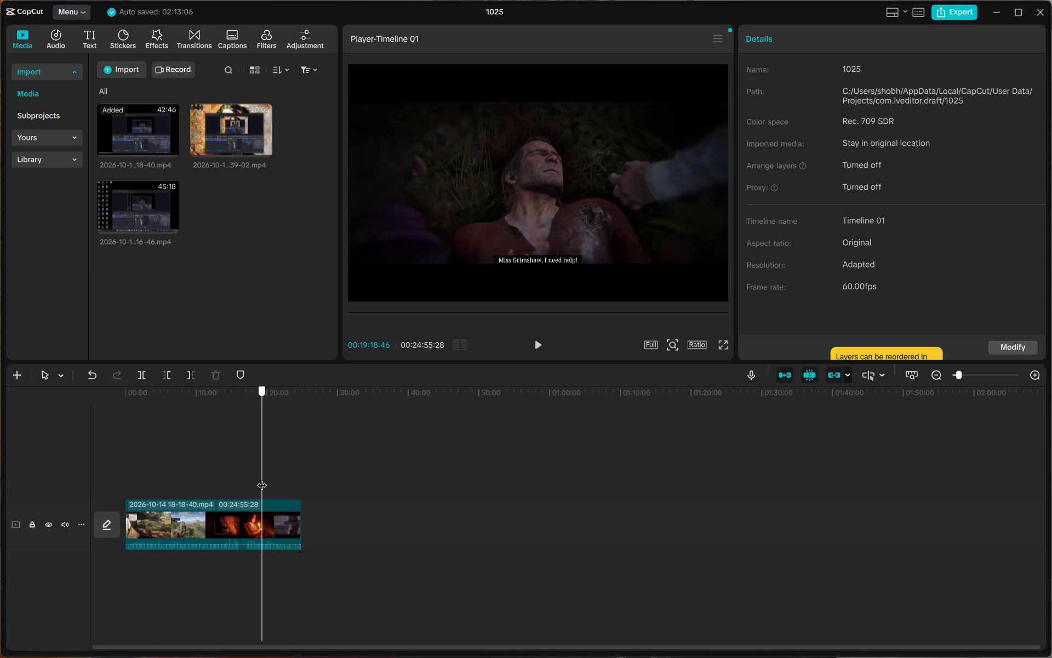
drag(262, 478, 301, 495)
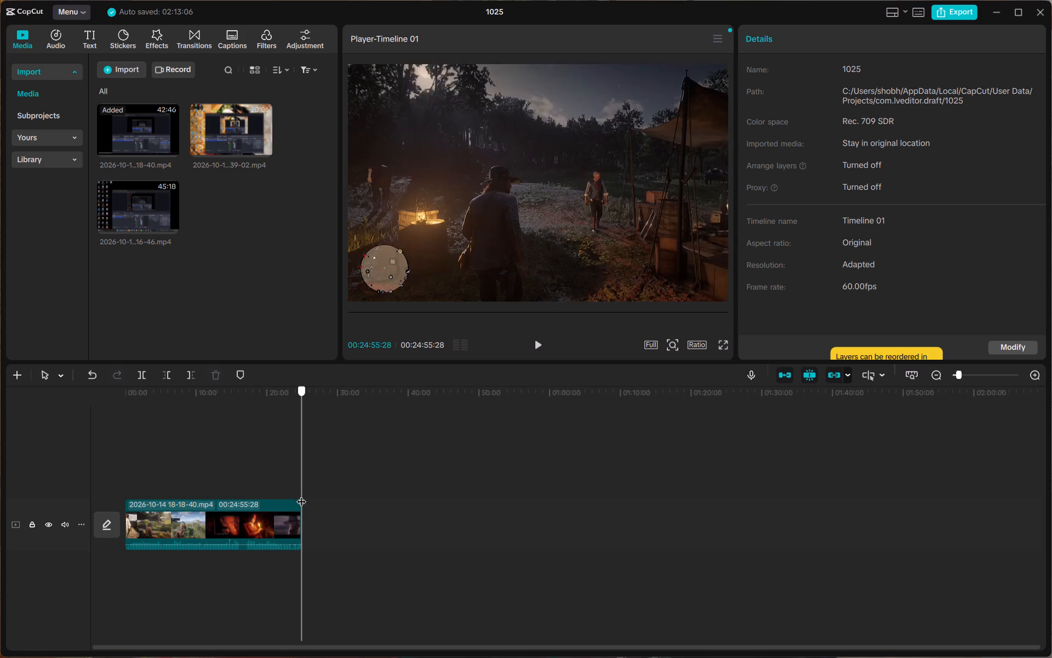
drag(301, 495, 295, 496)
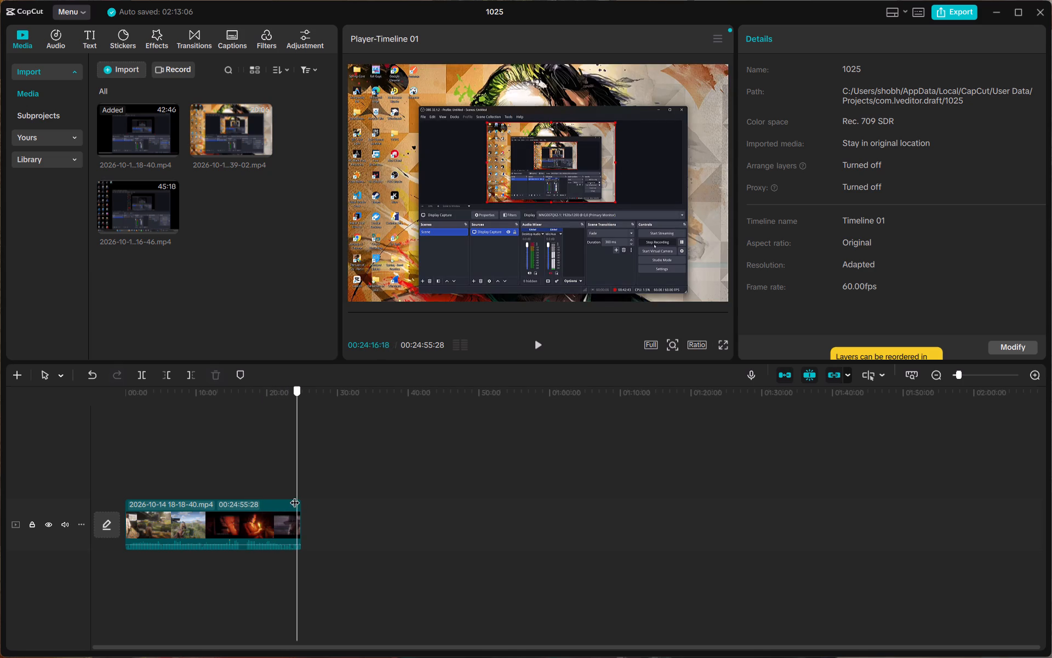
drag(295, 496, 296, 496)
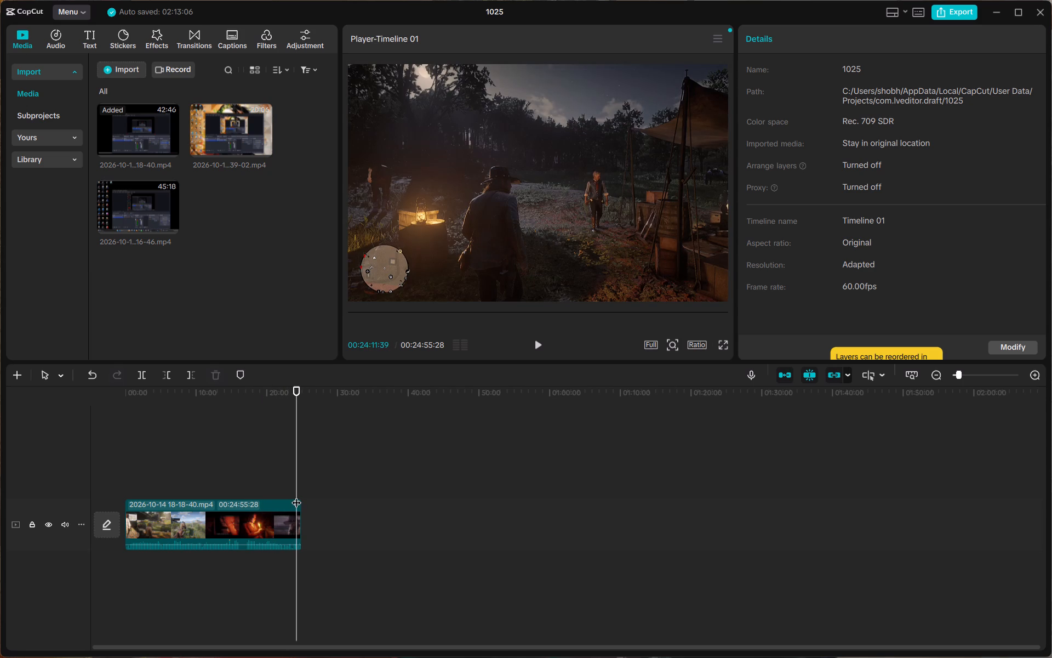
click(536, 349)
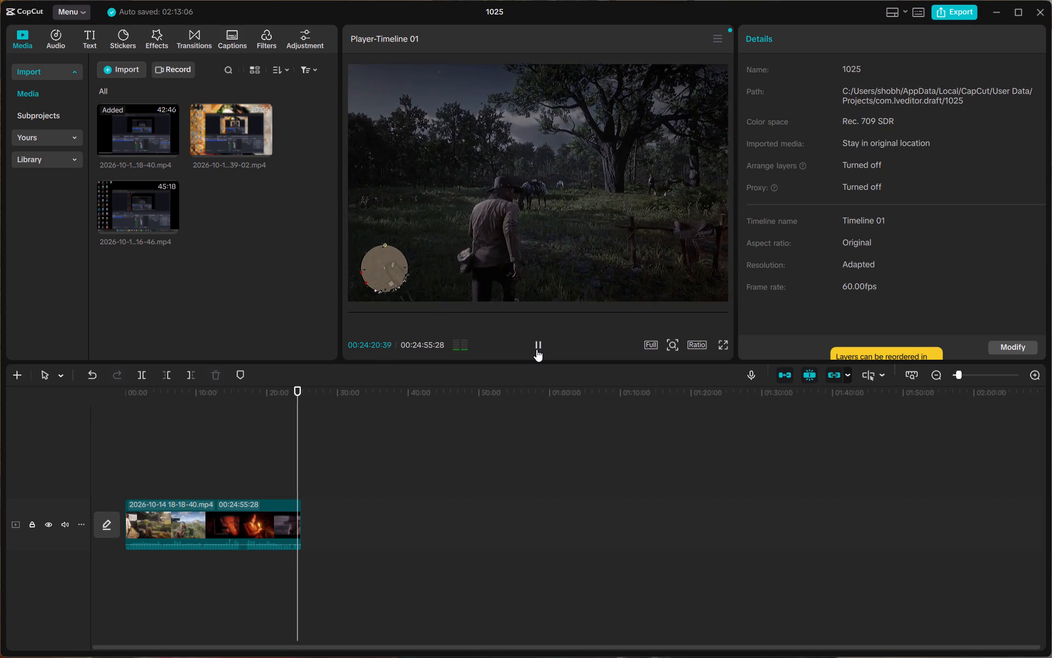
click(536, 349)
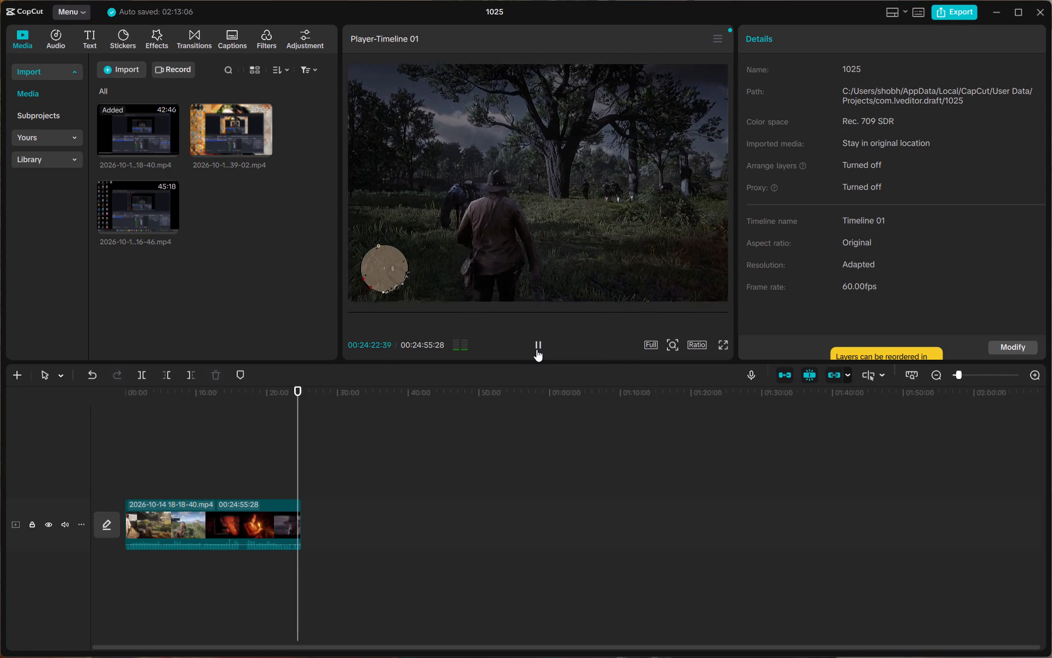
click(536, 349)
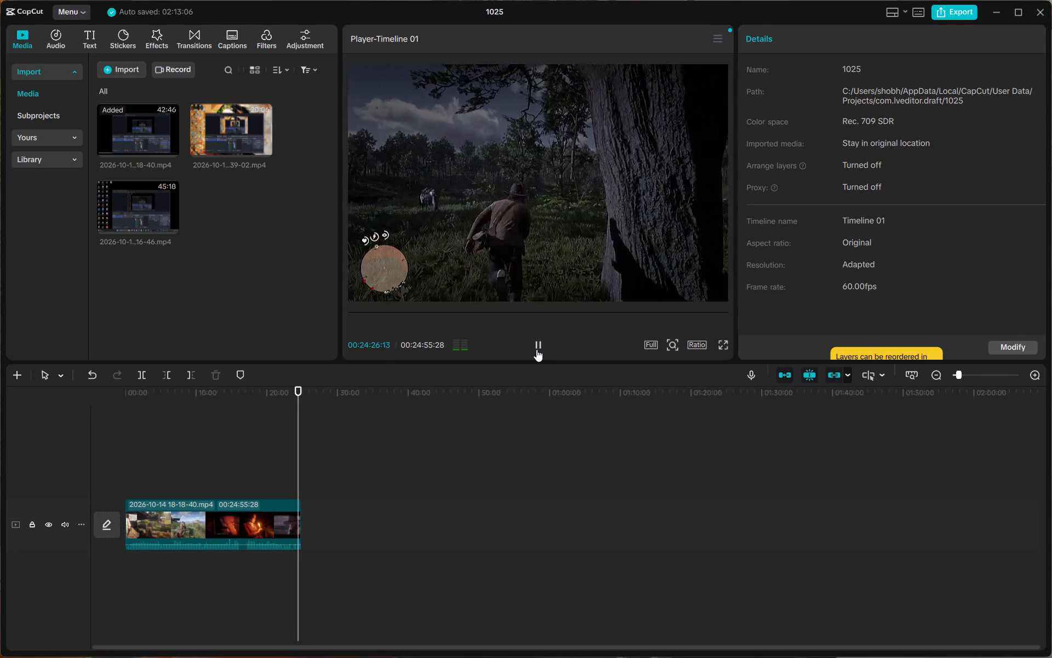
click(536, 349)
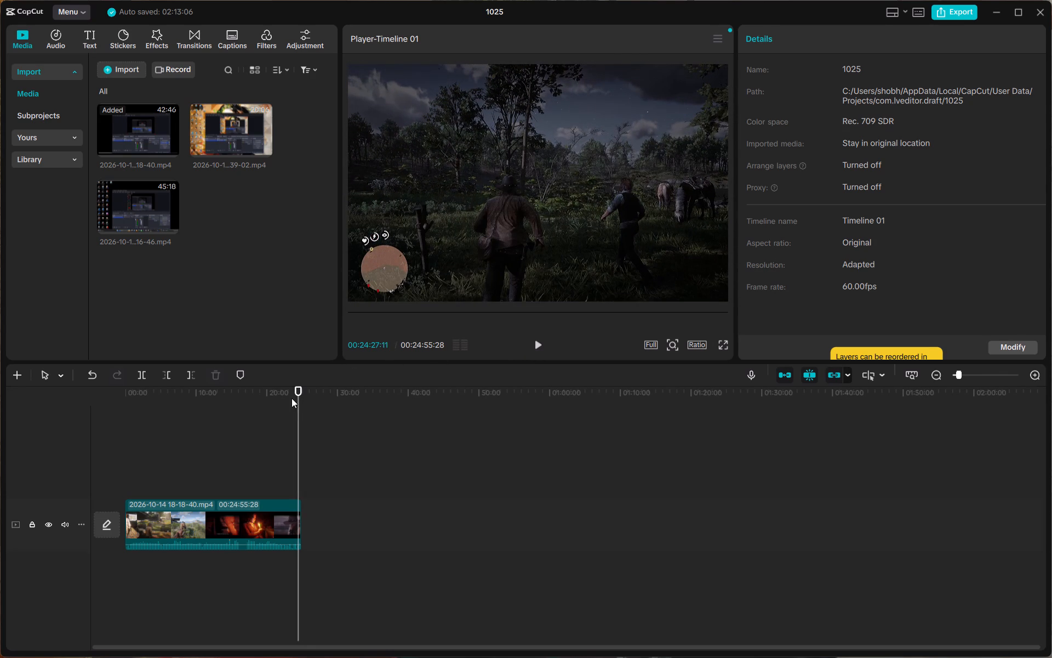
click(300, 391)
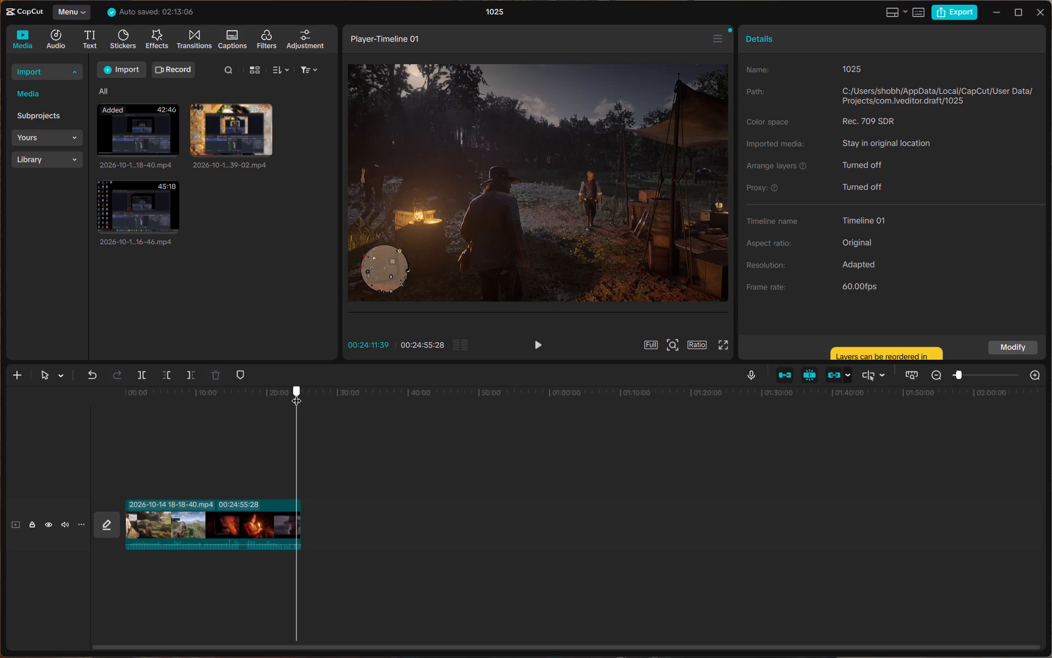
click(540, 345)
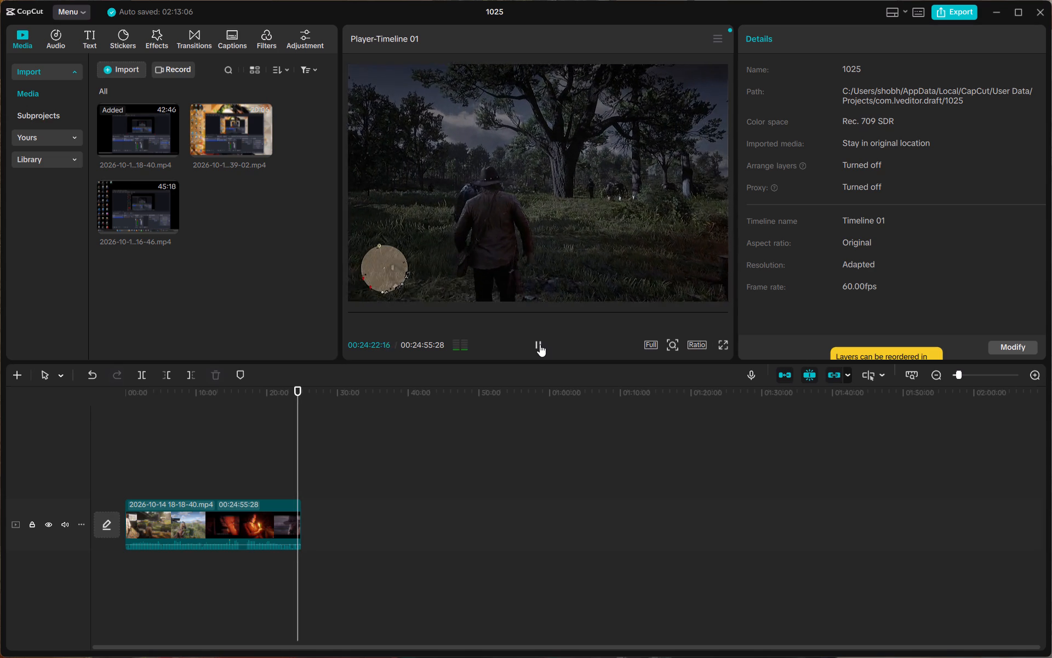
click(146, 376)
click(302, 520)
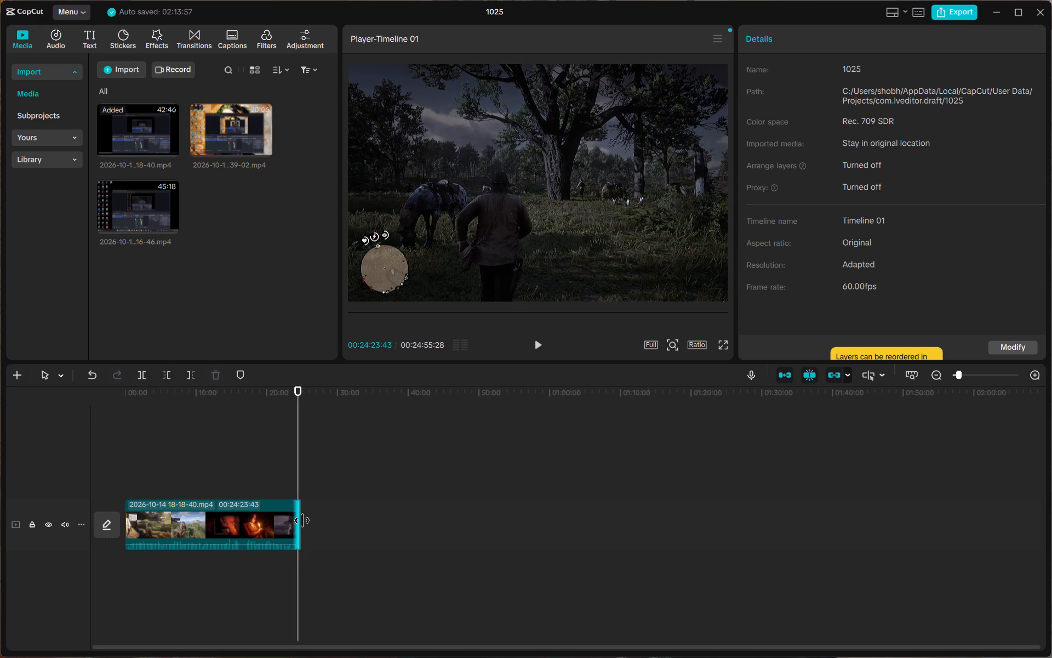
click(302, 512)
click(300, 507)
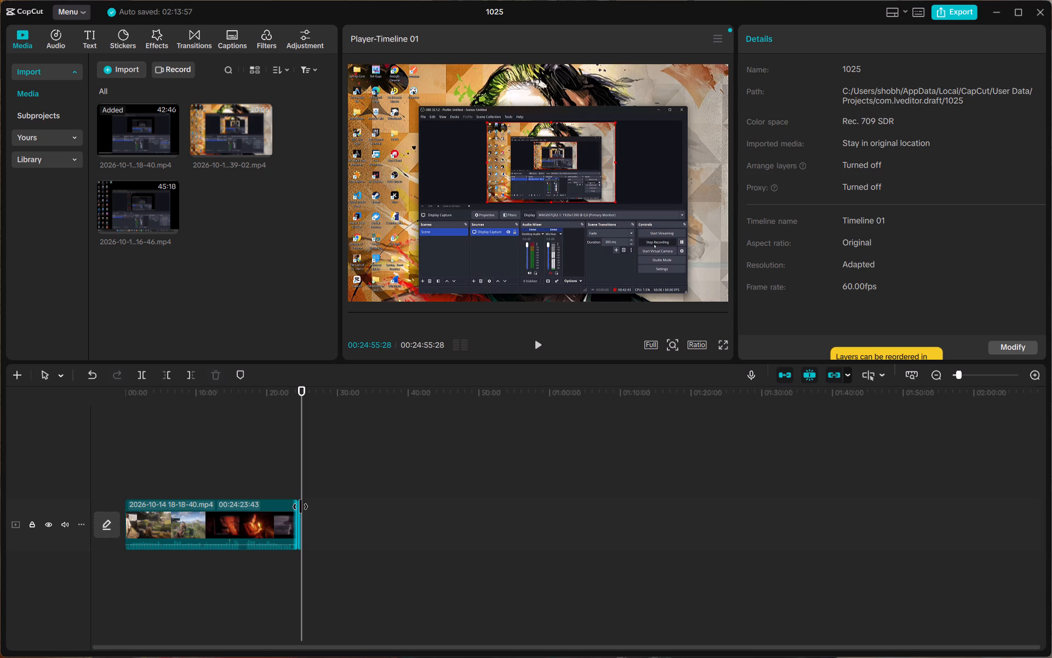
right_click(300, 507)
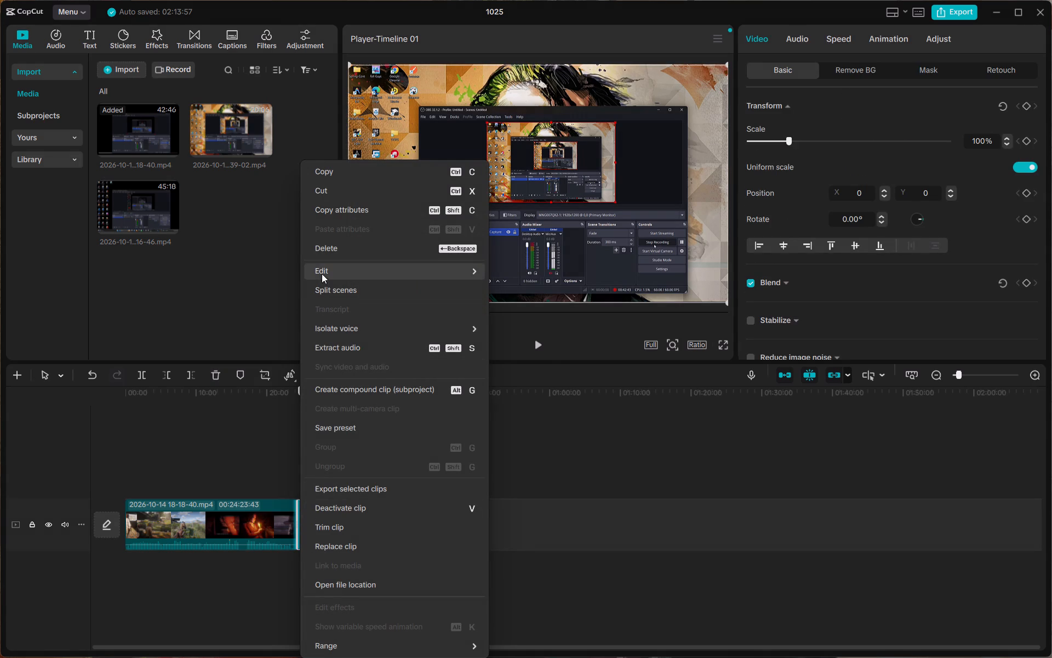
click(317, 251)
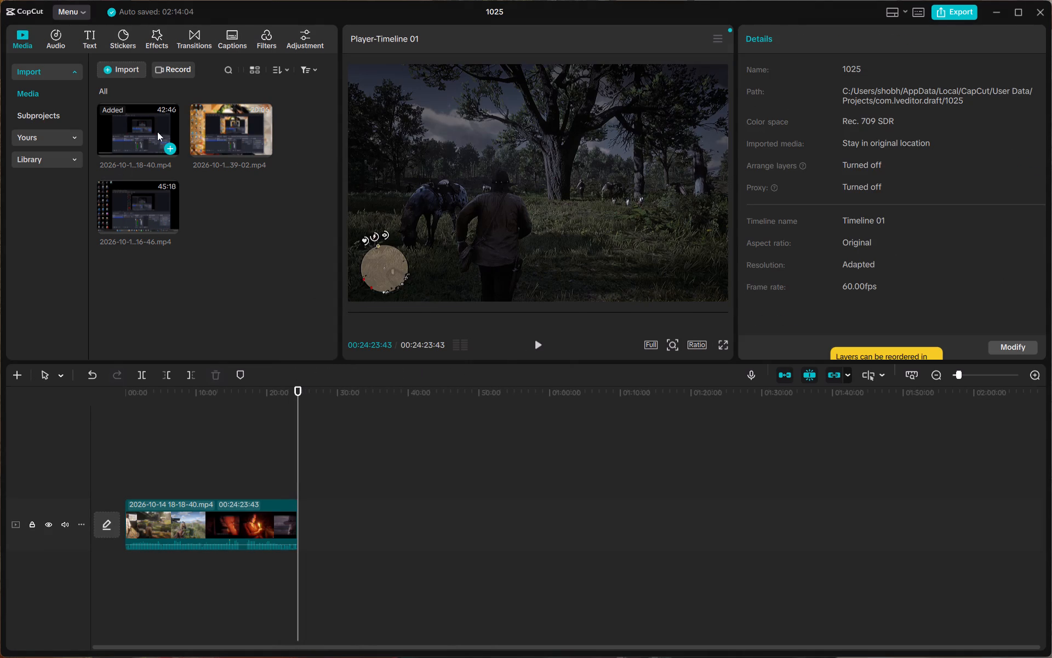
drag(231, 112, 320, 530)
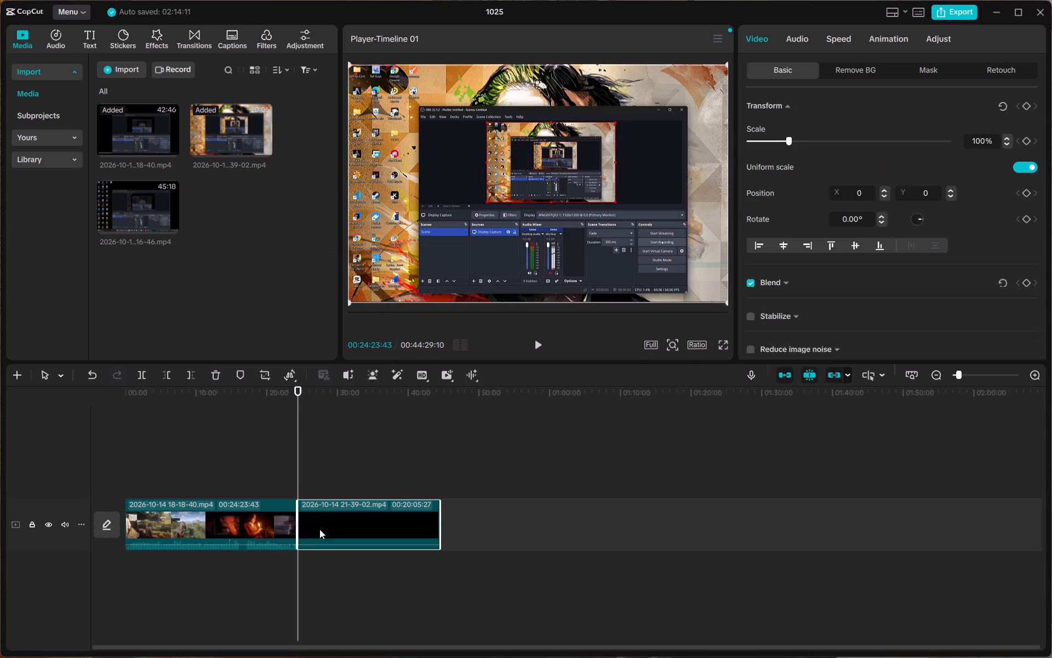
drag(300, 388, 311, 394)
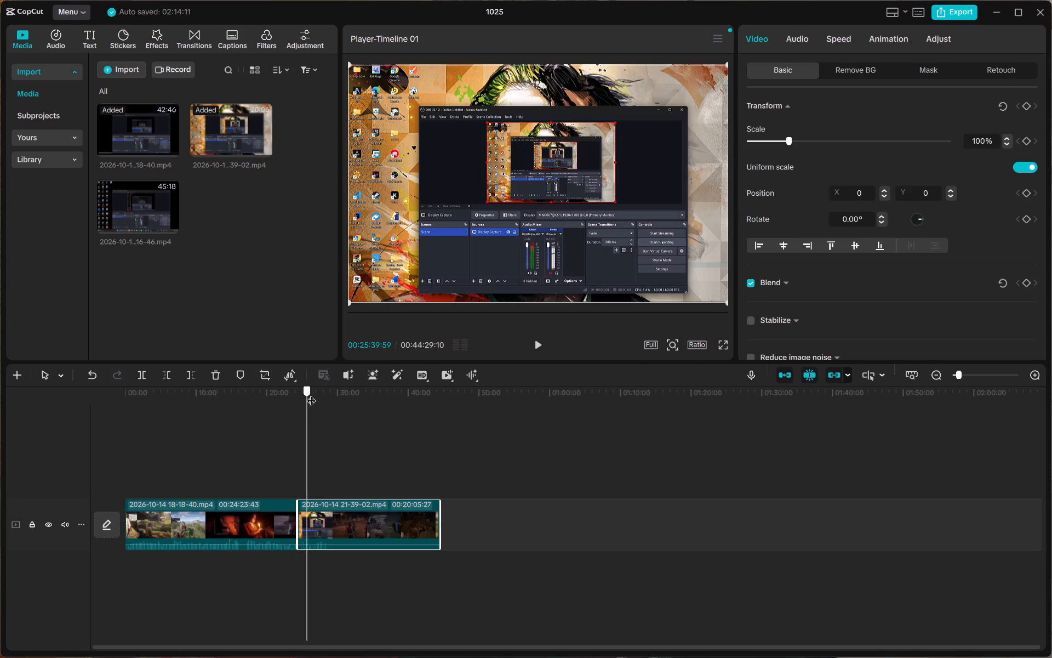
drag(311, 394, 316, 397)
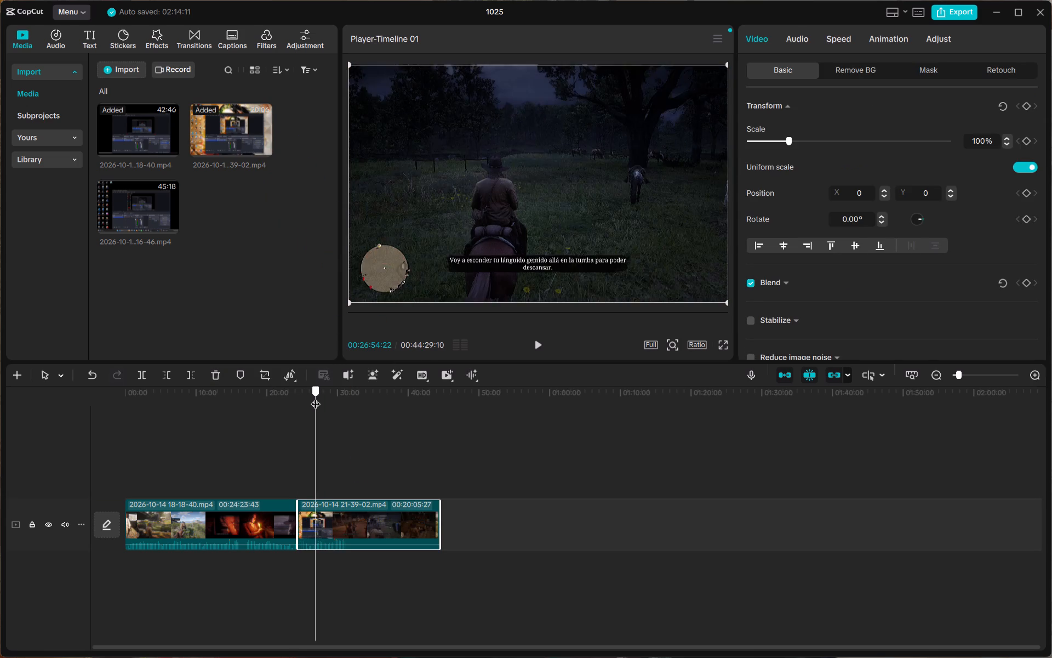
drag(316, 397, 312, 397)
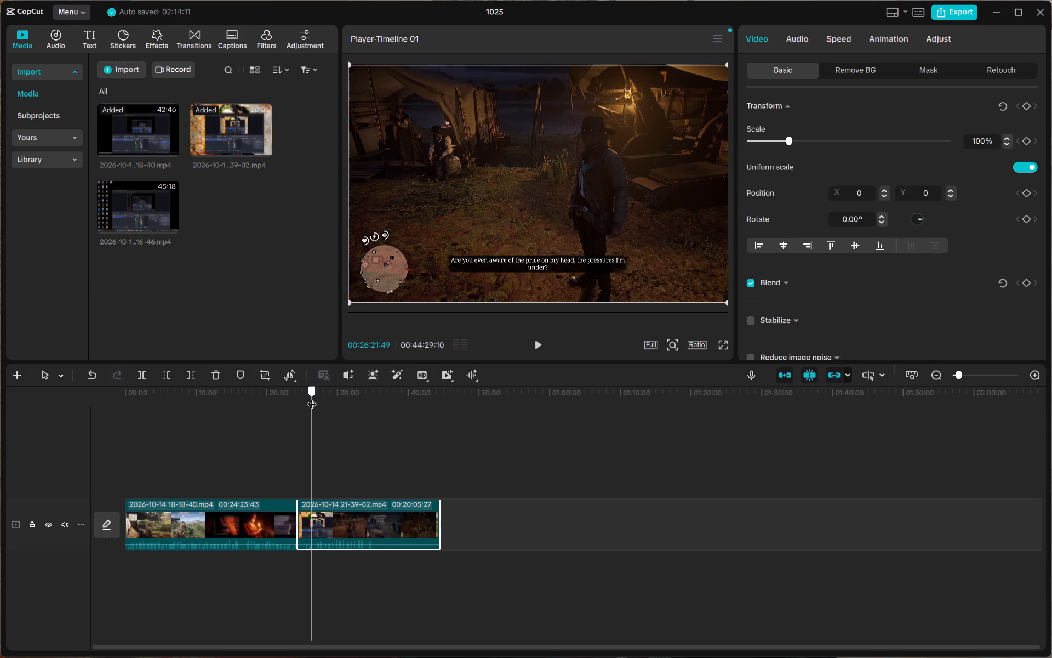
drag(312, 397, 310, 397)
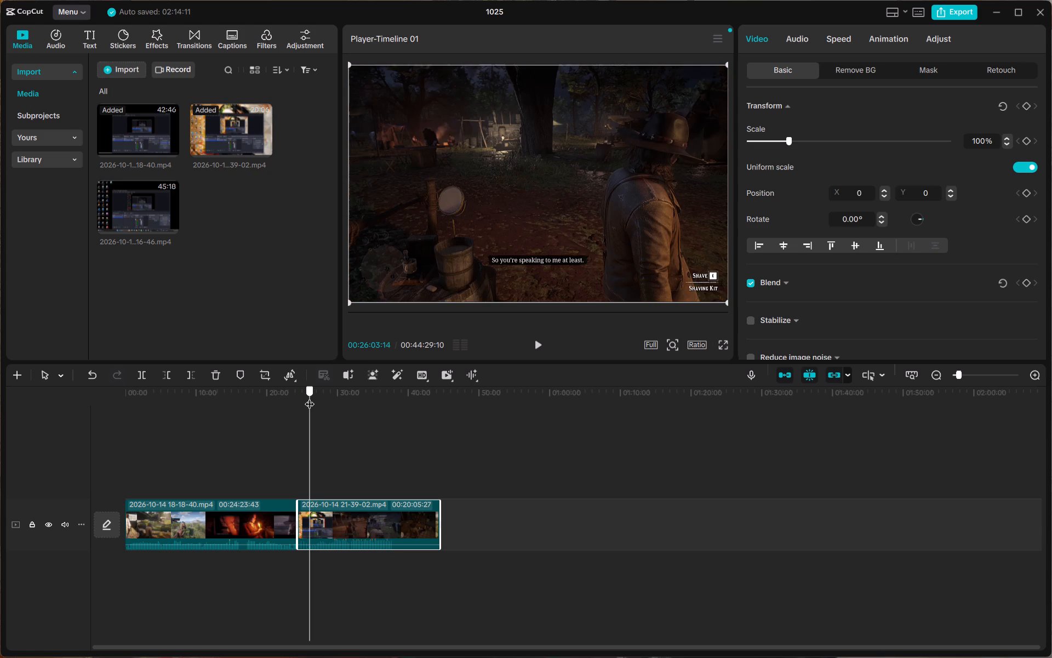
drag(310, 397, 319, 403)
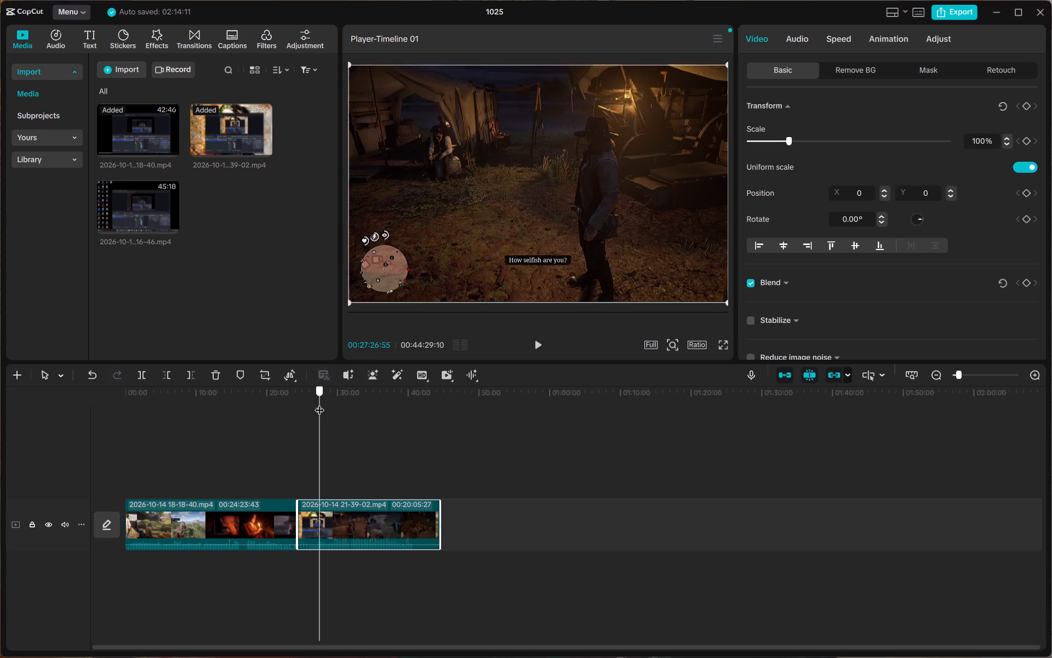
drag(319, 403, 321, 405)
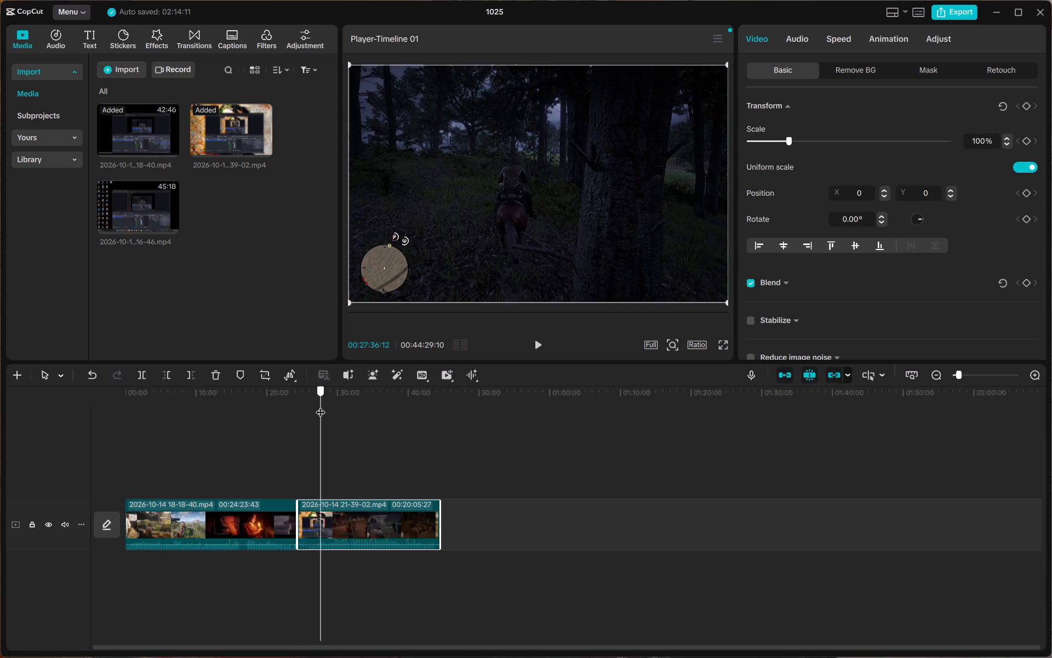
drag(321, 405, 342, 413)
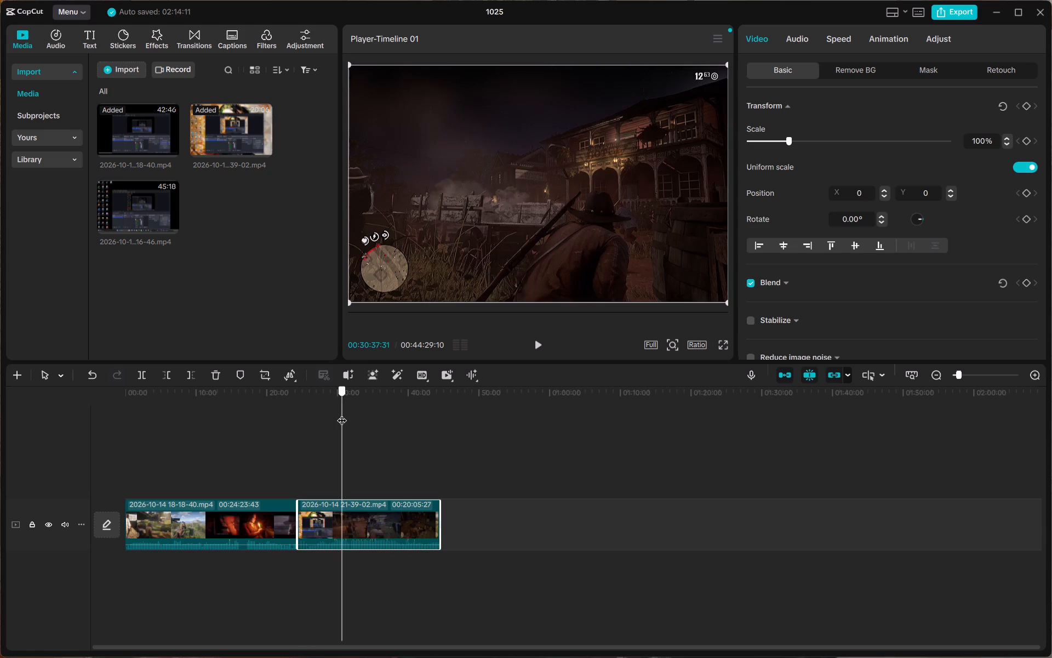
drag(342, 413, 329, 416)
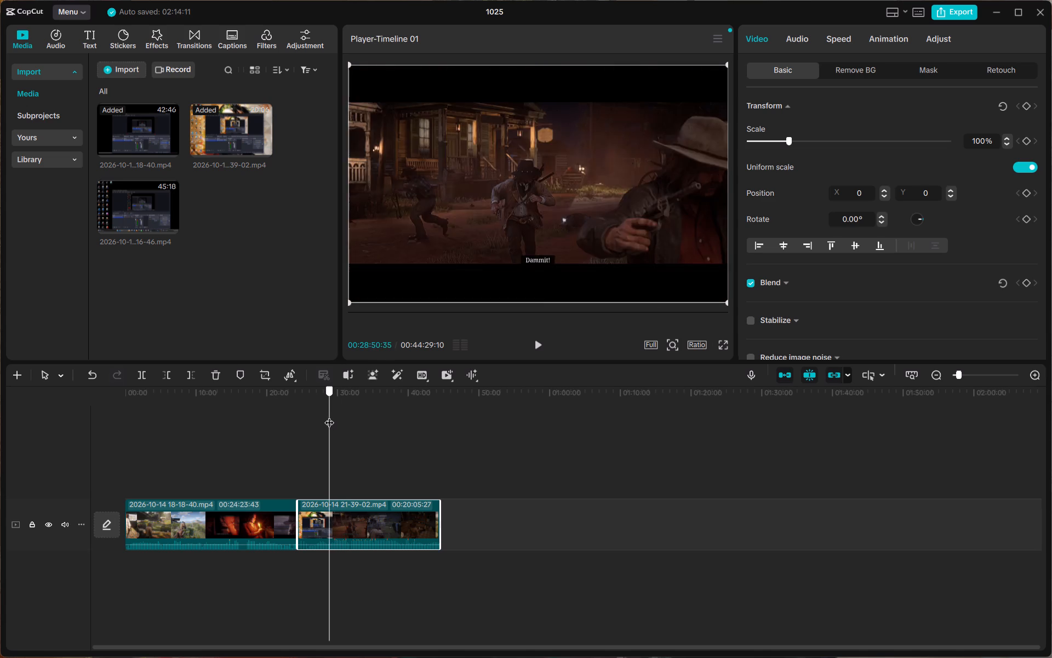
drag(329, 416, 312, 416)
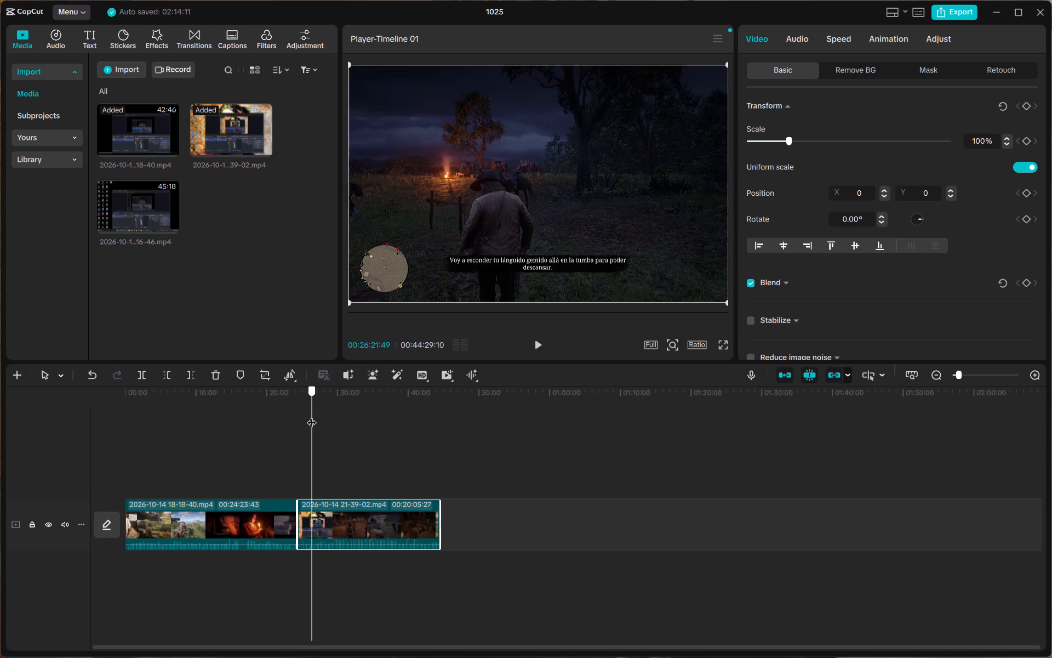
drag(312, 416, 304, 416)
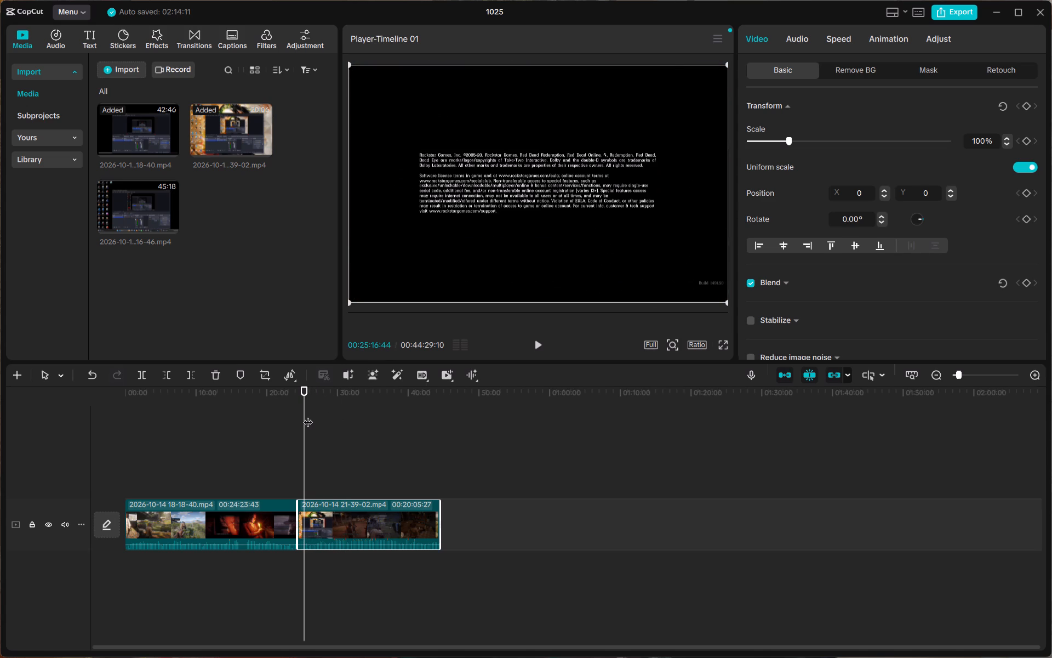
click(545, 341)
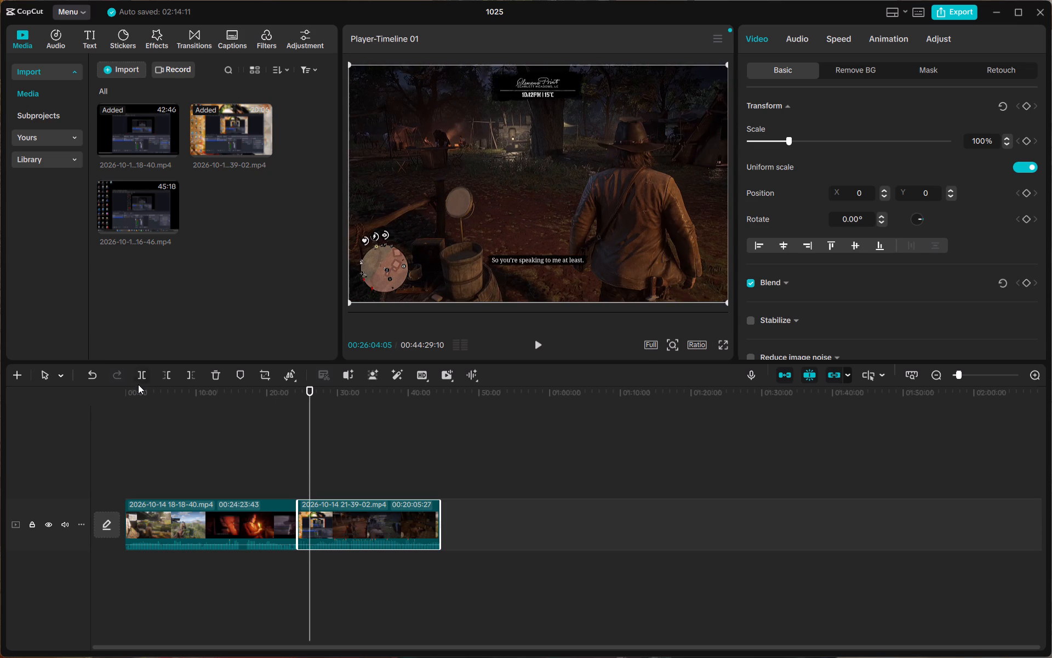
click(545, 350)
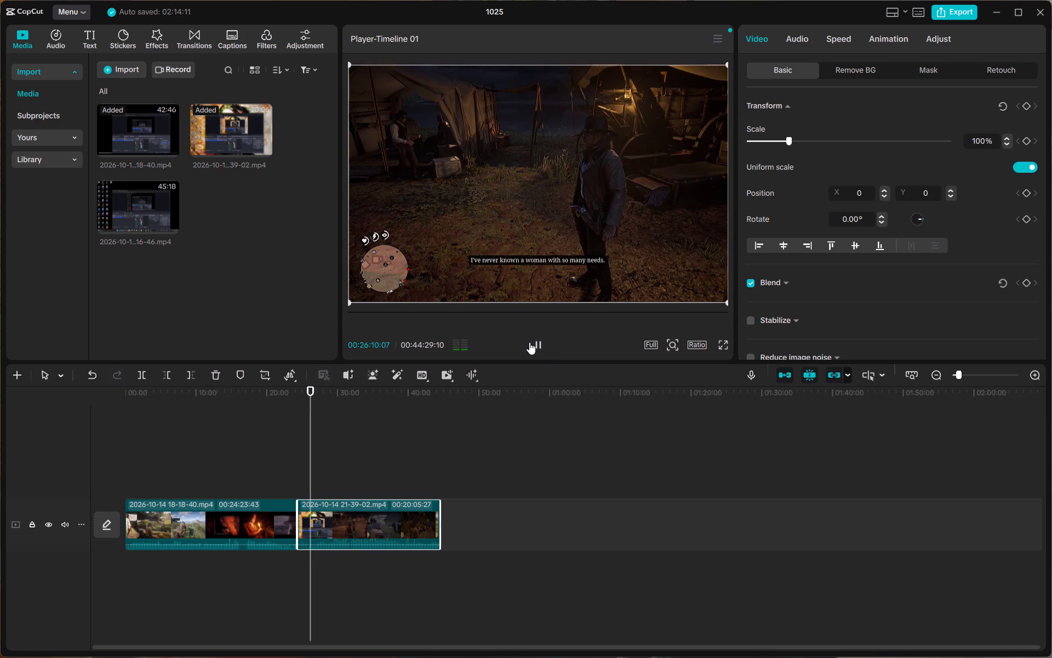
click(534, 344)
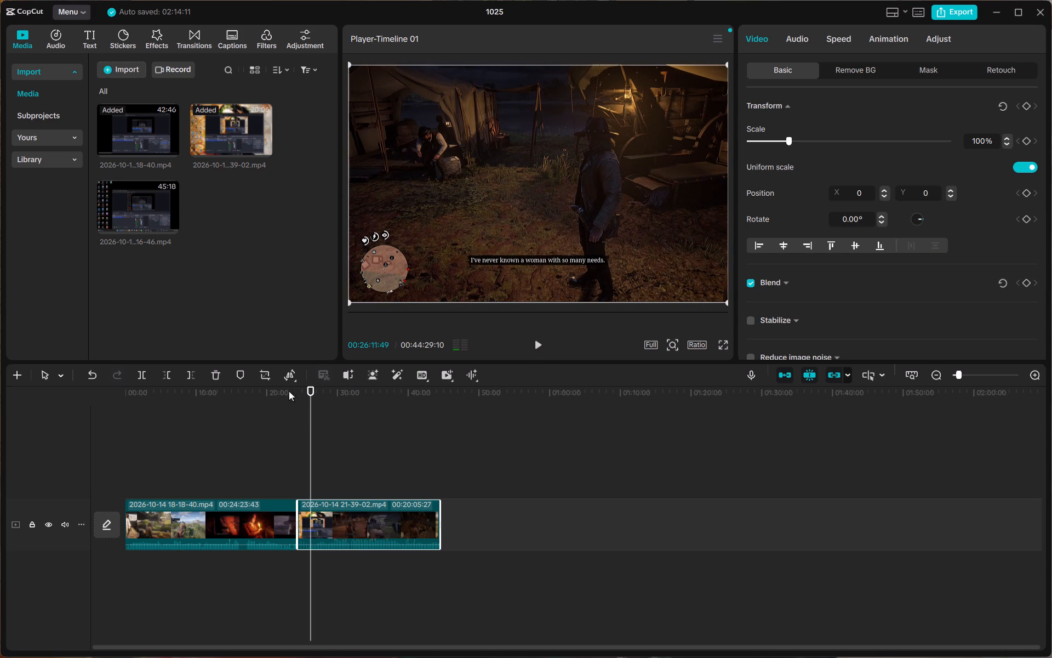
click(148, 371)
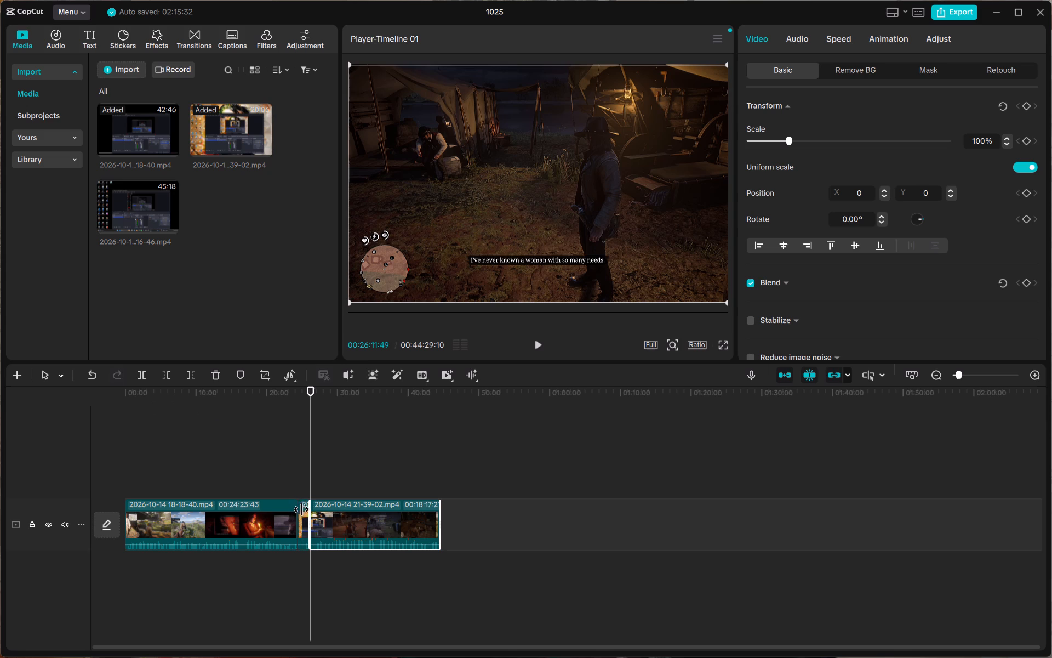
click(305, 512)
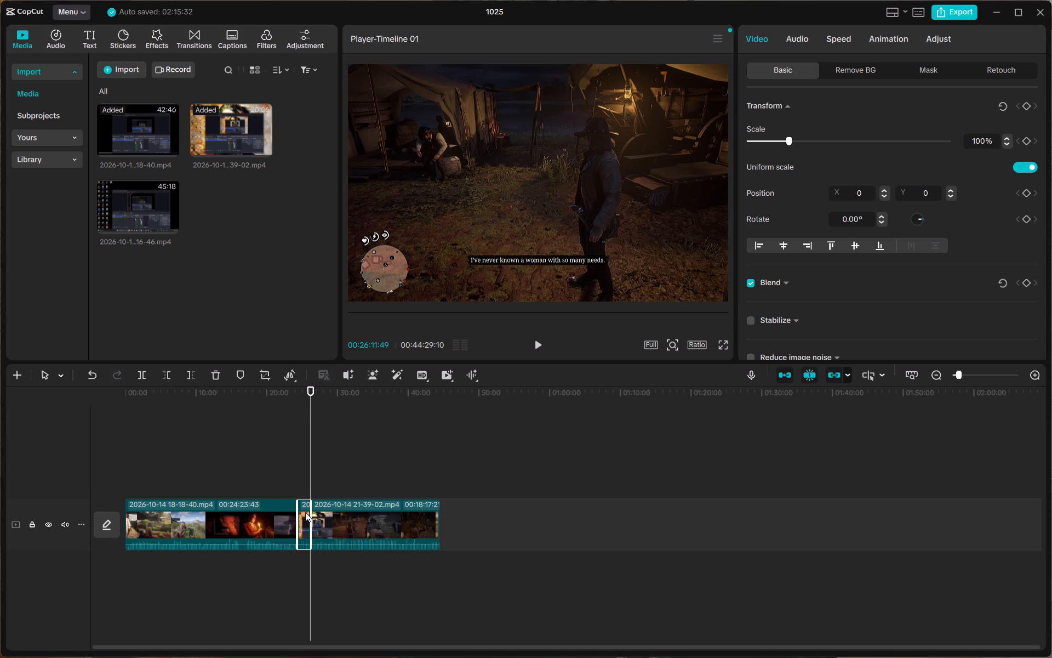
right_click(305, 510)
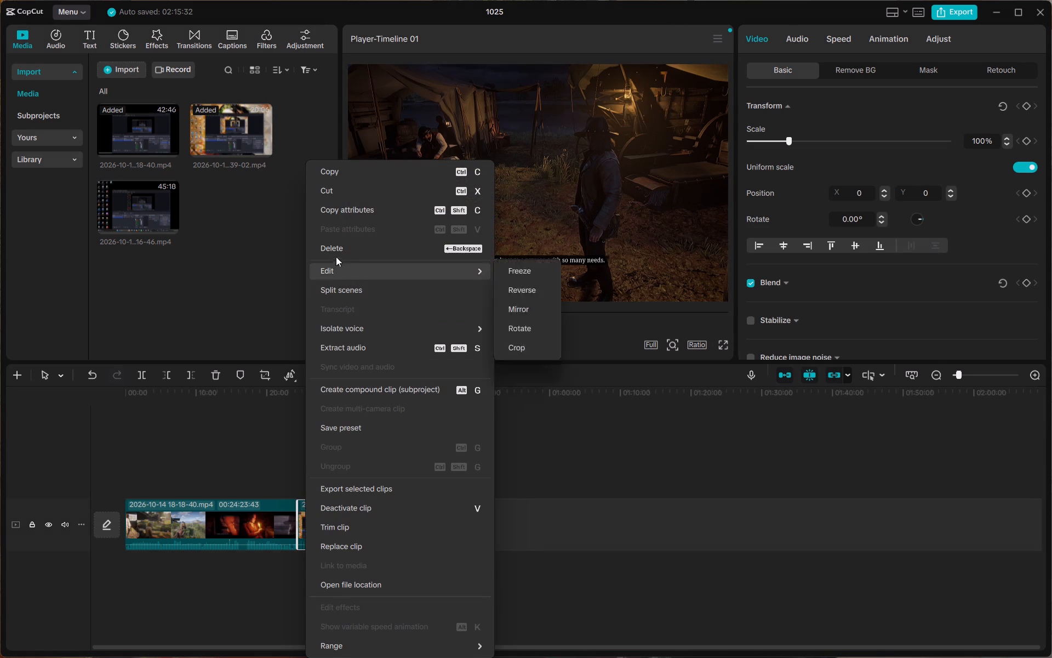
click(334, 254)
drag(315, 393, 300, 393)
click(534, 345)
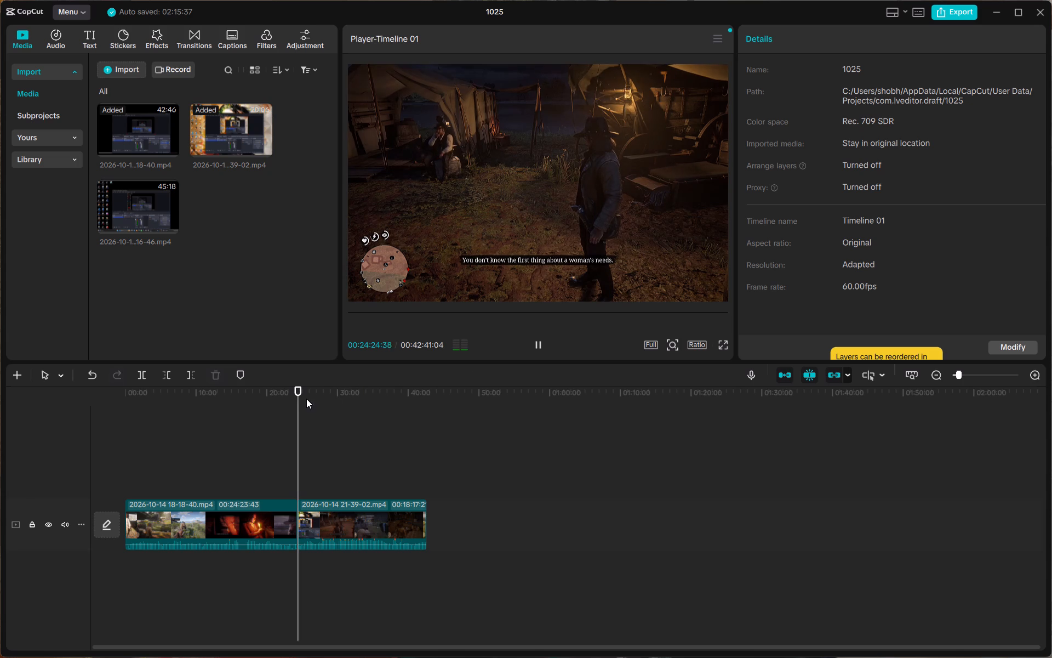
drag(299, 390, 345, 403)
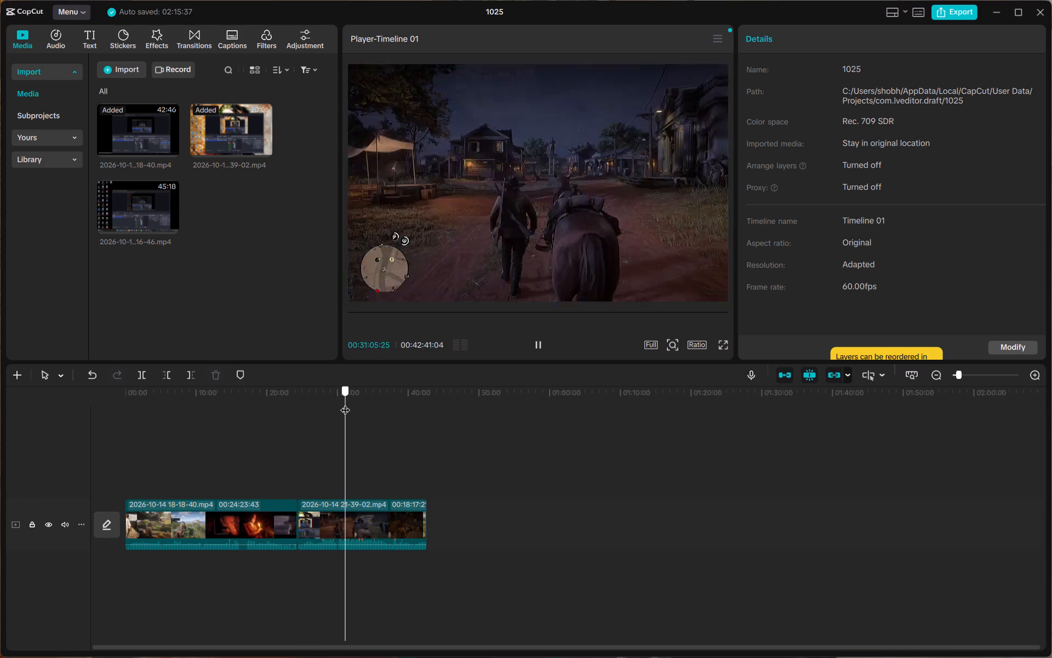
drag(345, 403, 418, 433)
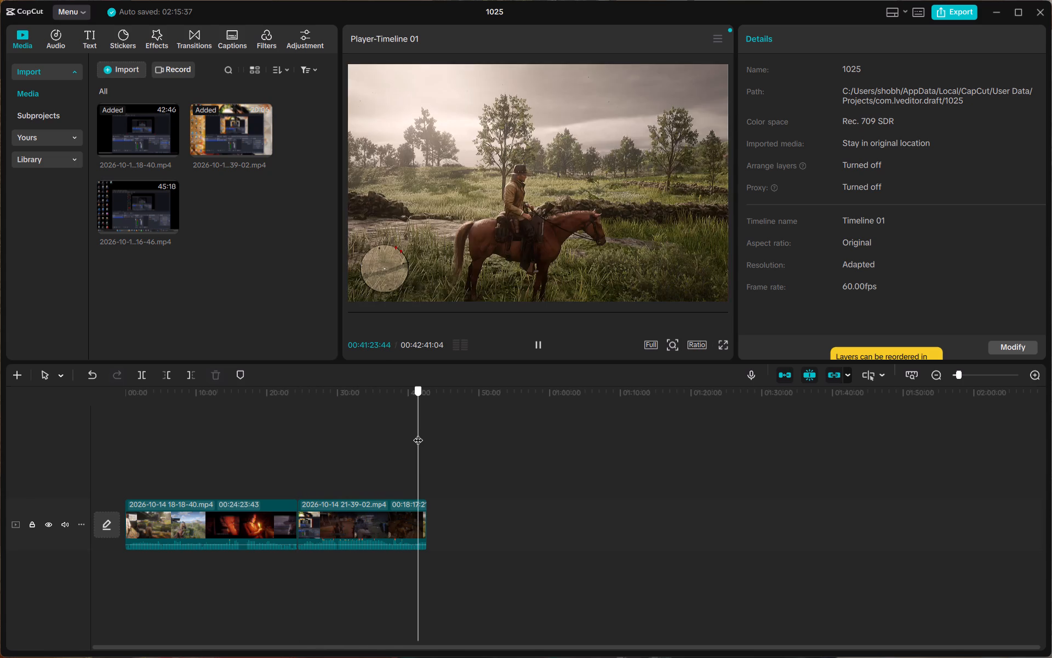
drag(418, 433, 421, 439)
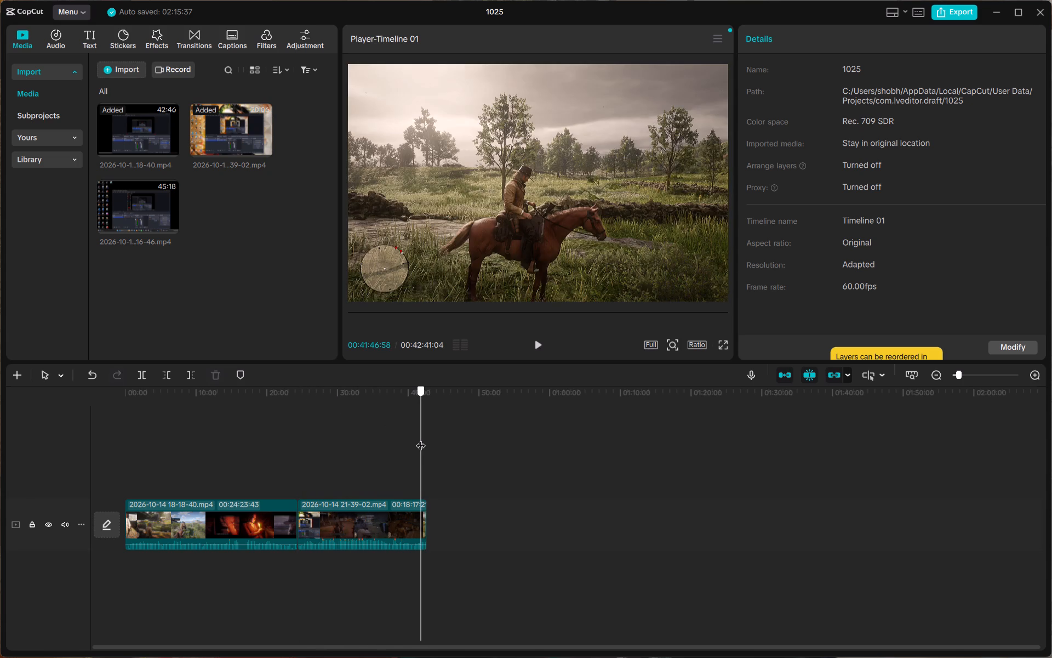
drag(421, 439, 422, 439)
drag(420, 396, 362, 395)
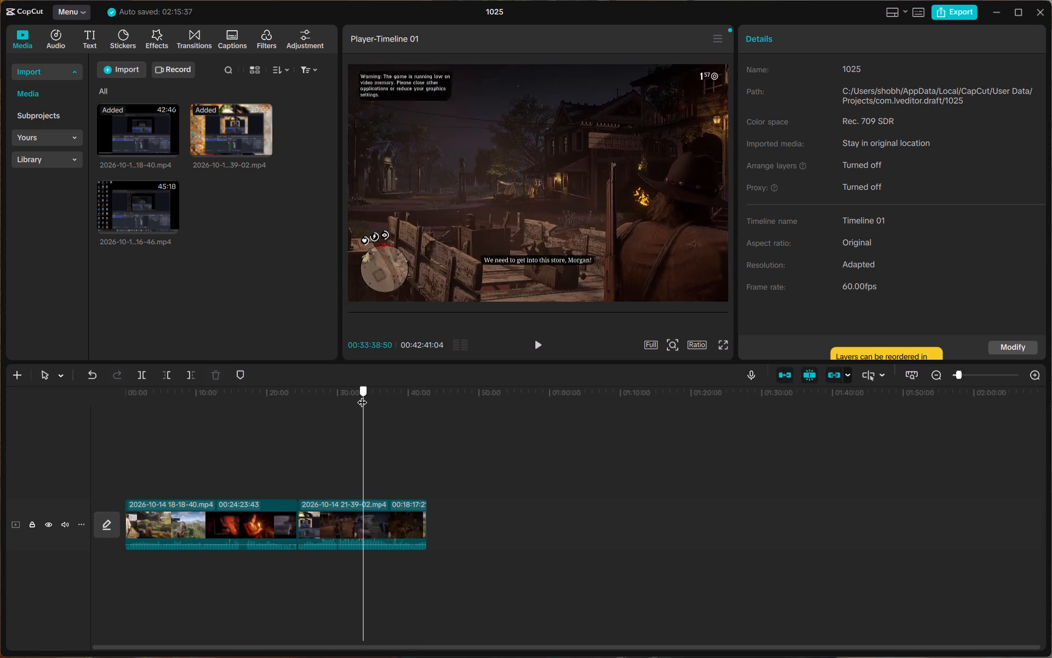
drag(362, 395, 381, 406)
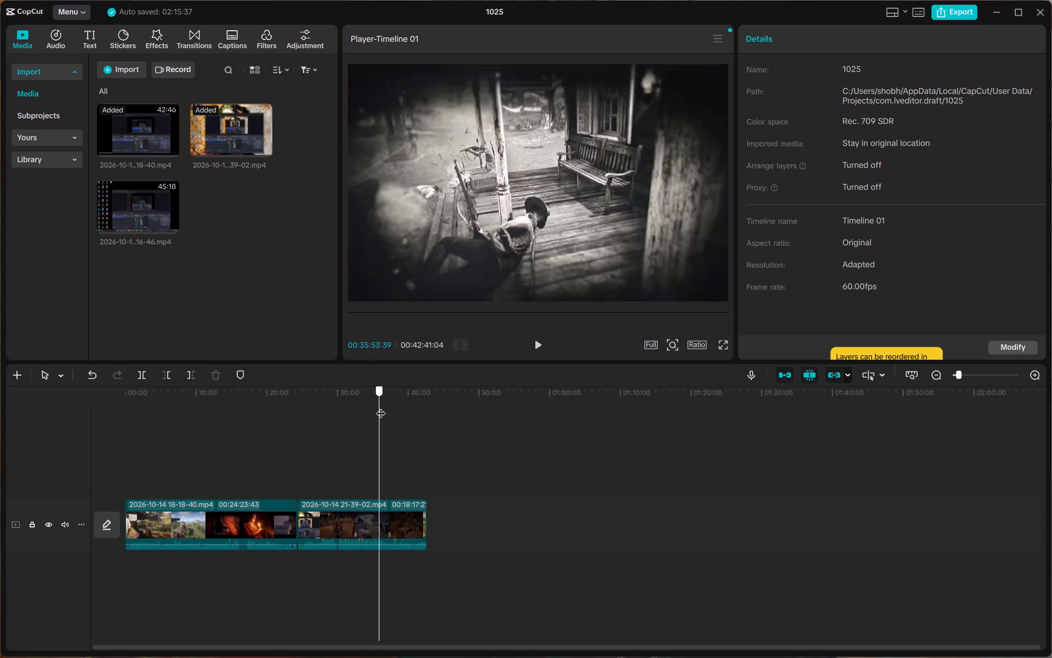
drag(381, 406, 428, 436)
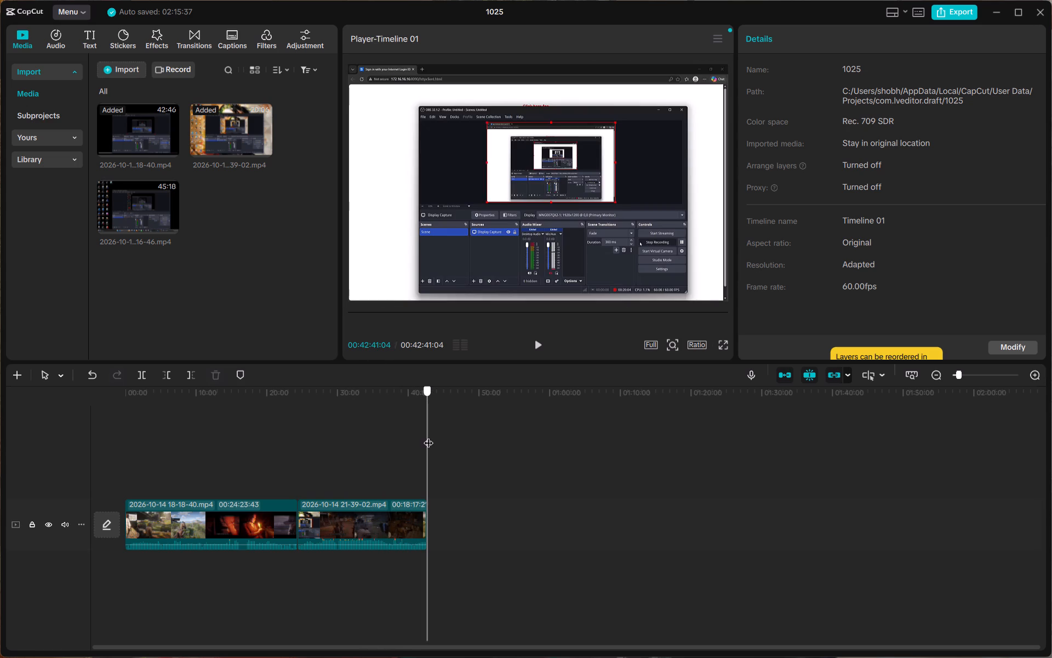
drag(428, 436, 404, 435)
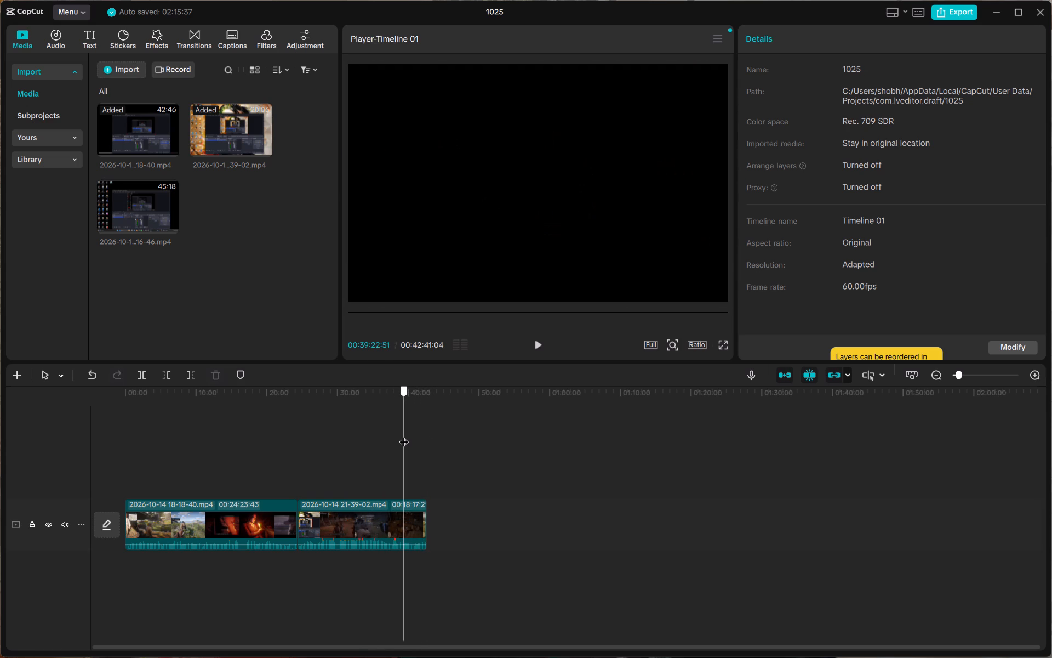
drag(404, 435, 404, 435)
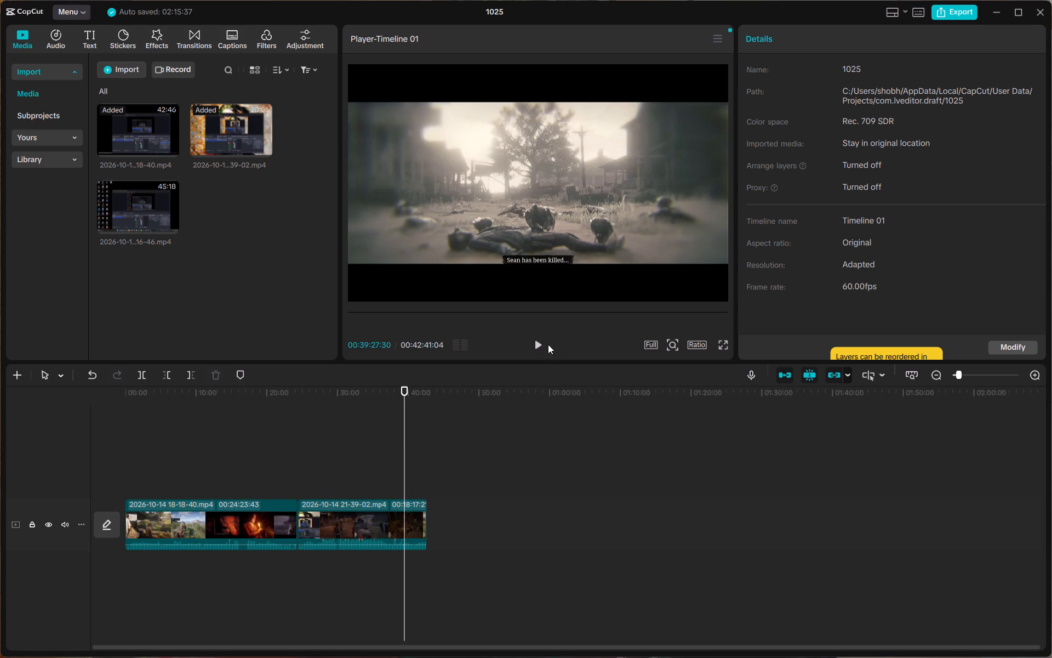
click(540, 343)
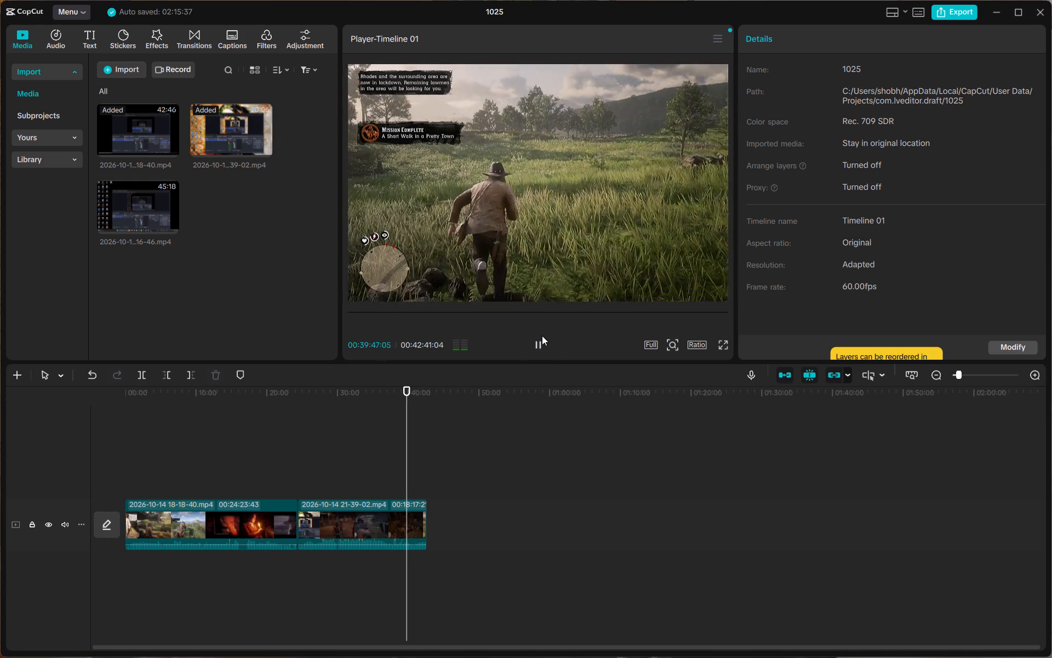
click(538, 354)
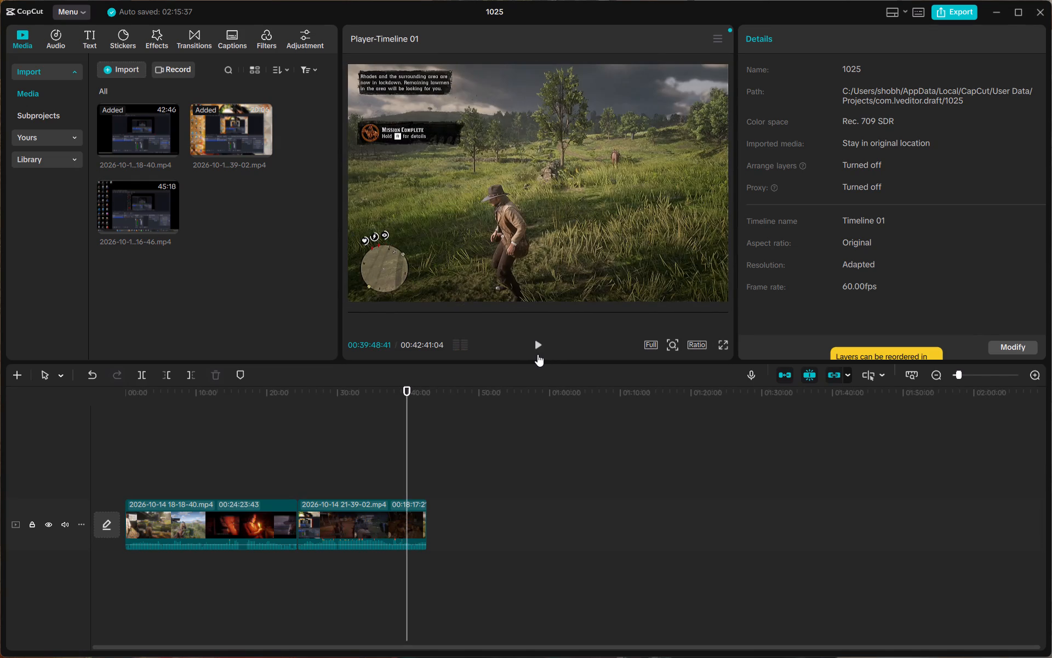
click(538, 354)
click(538, 354)
click(141, 371)
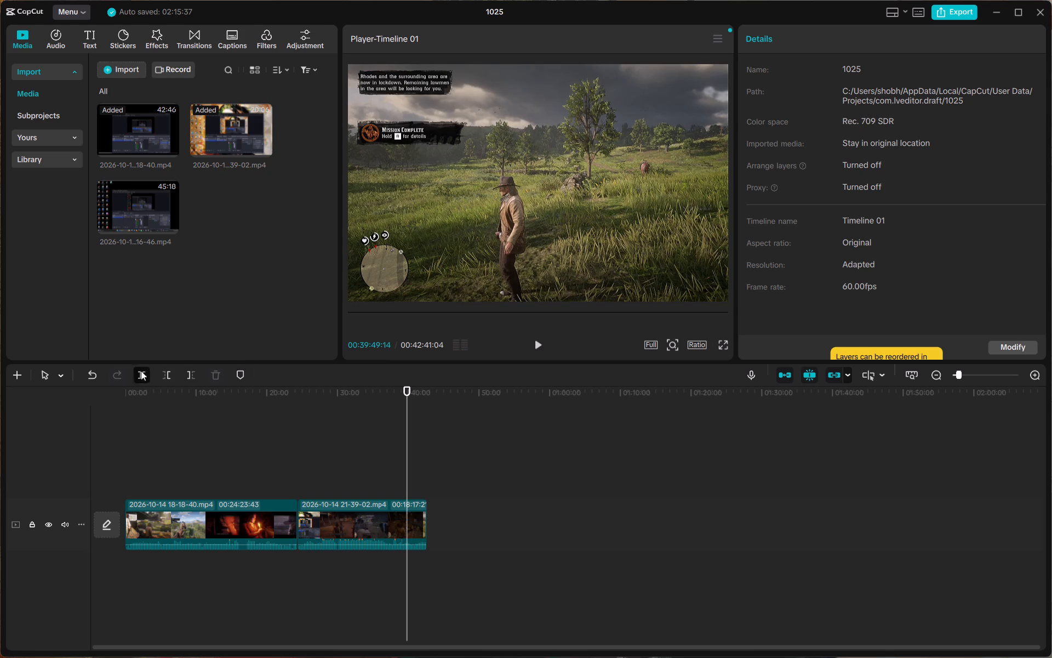
click(416, 509)
right_click(416, 509)
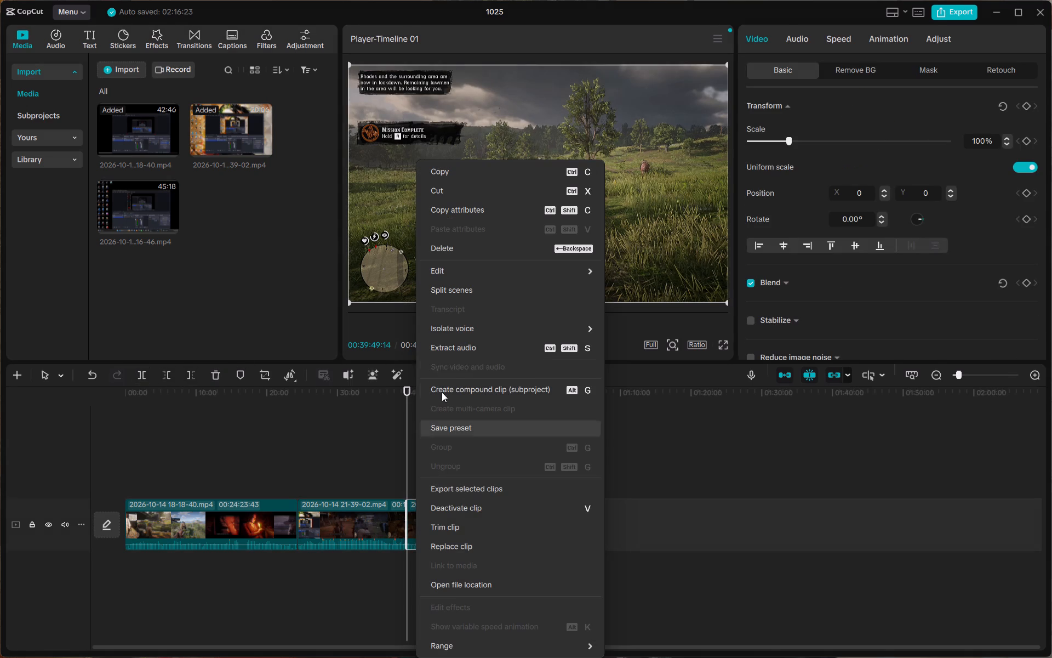
click(455, 254)
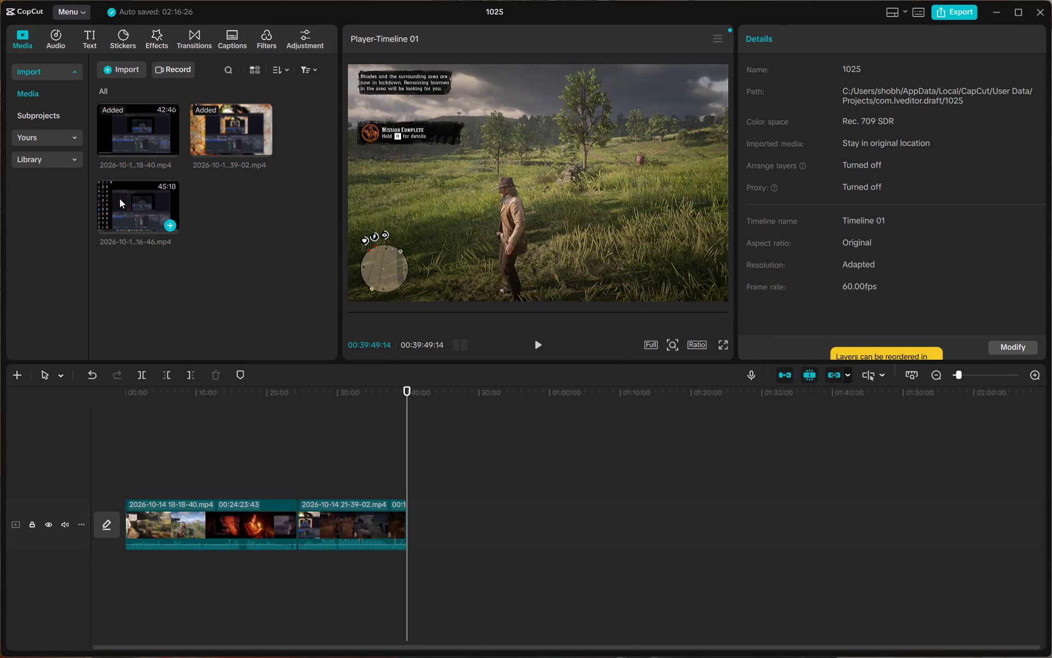
drag(128, 203, 414, 531)
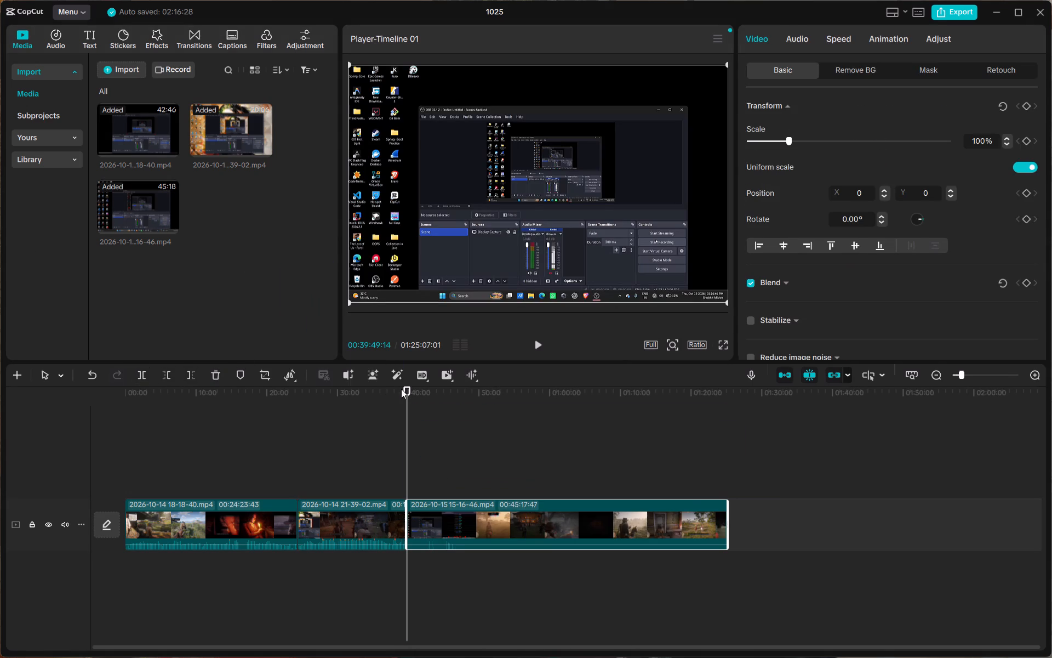
drag(403, 389, 472, 423)
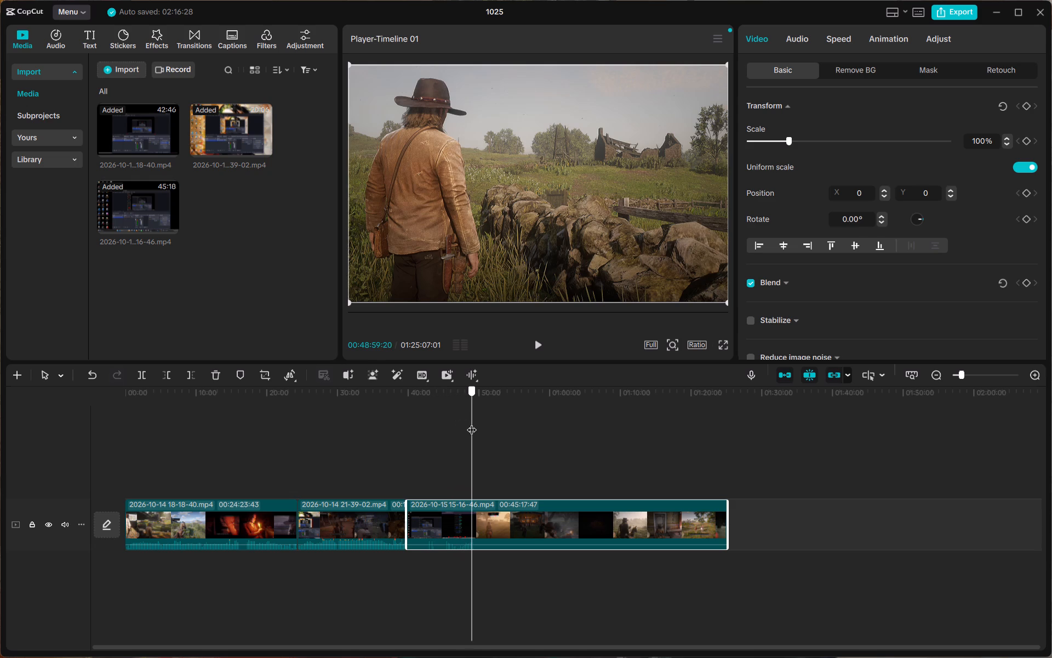
drag(472, 423, 467, 426)
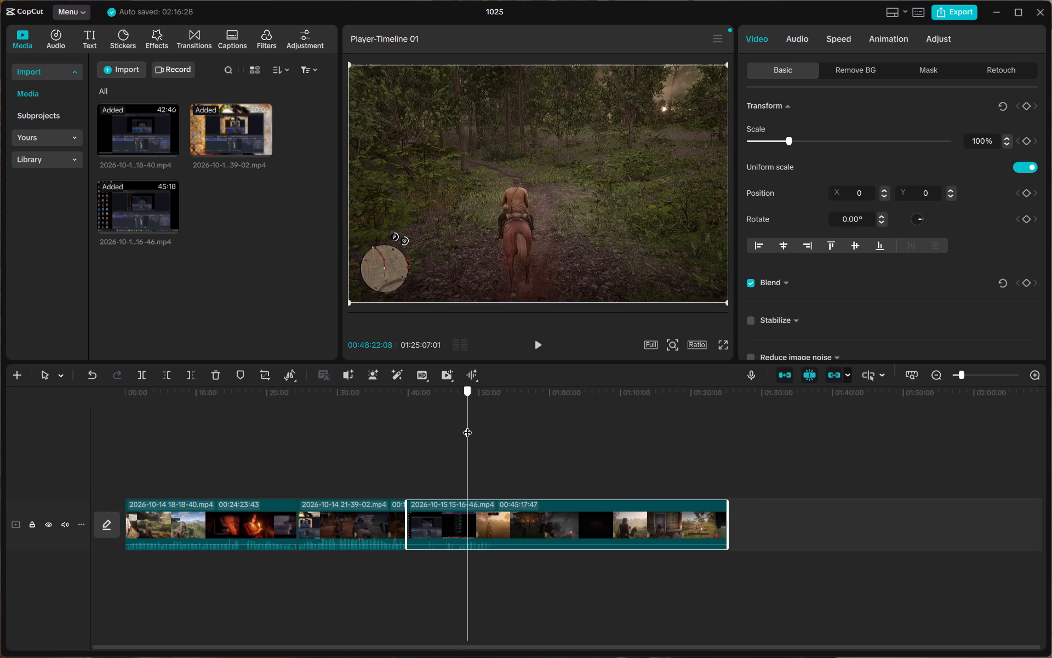
drag(467, 426, 476, 426)
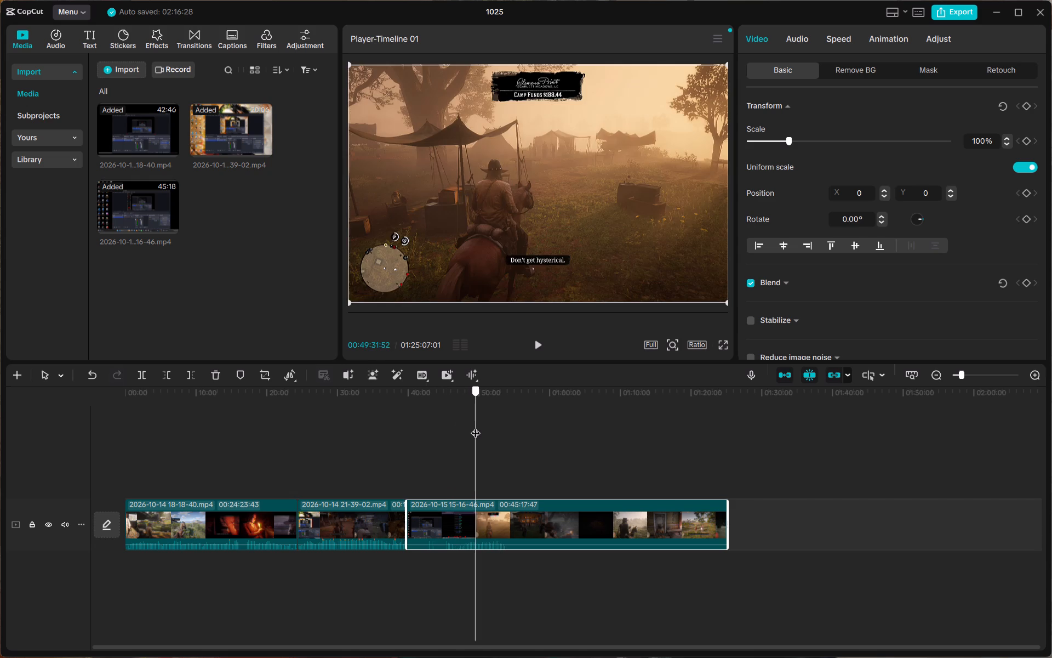
drag(476, 426, 469, 425)
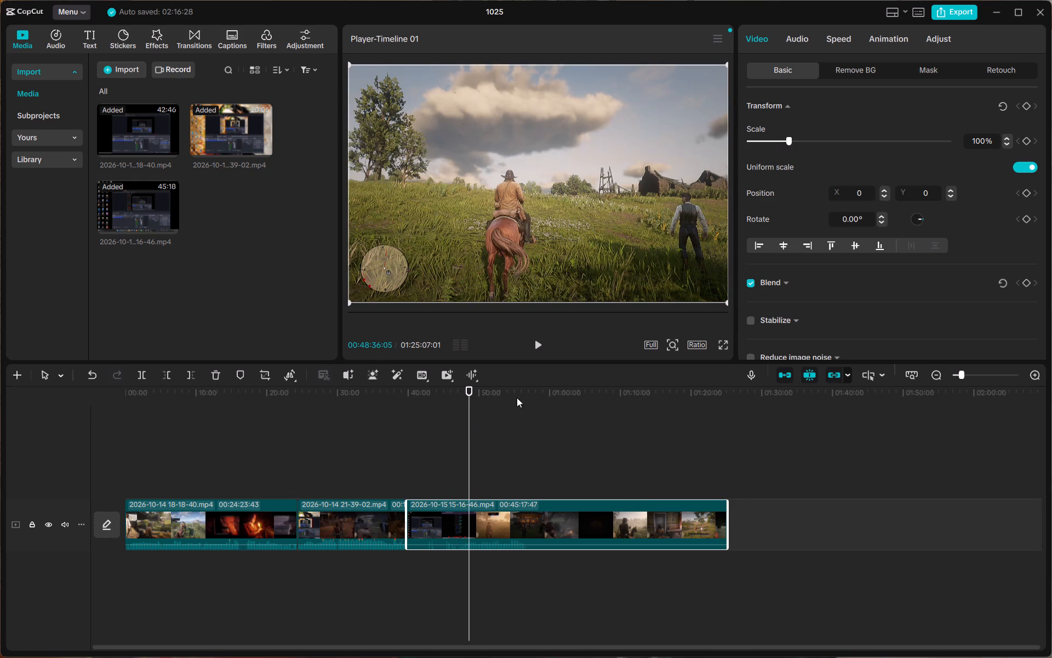
click(142, 377)
click(440, 518)
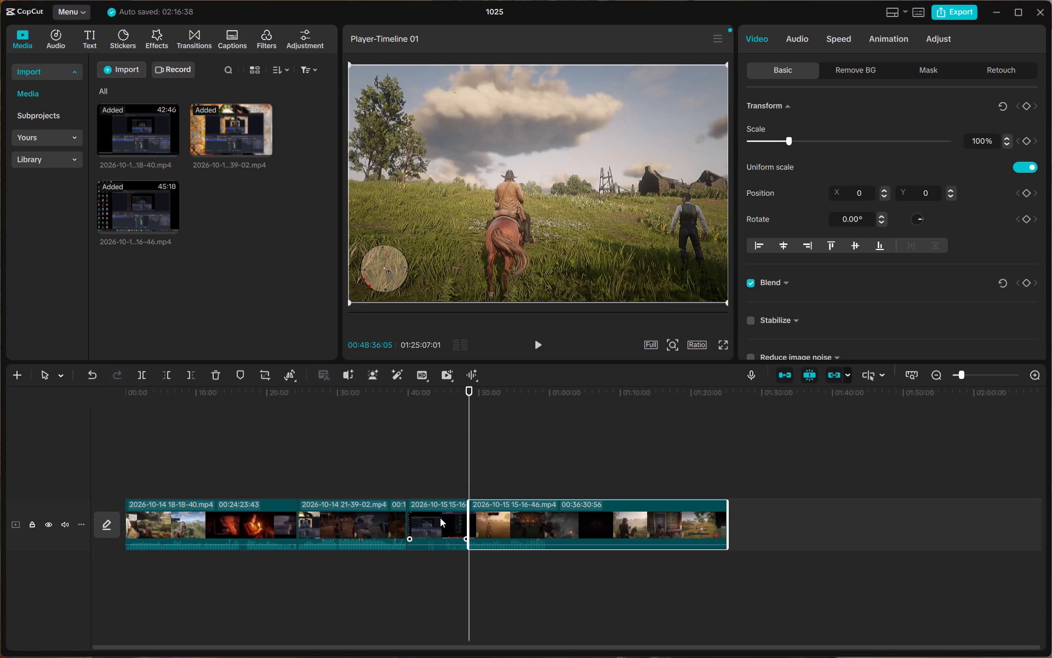
right_click(440, 518)
click(471, 246)
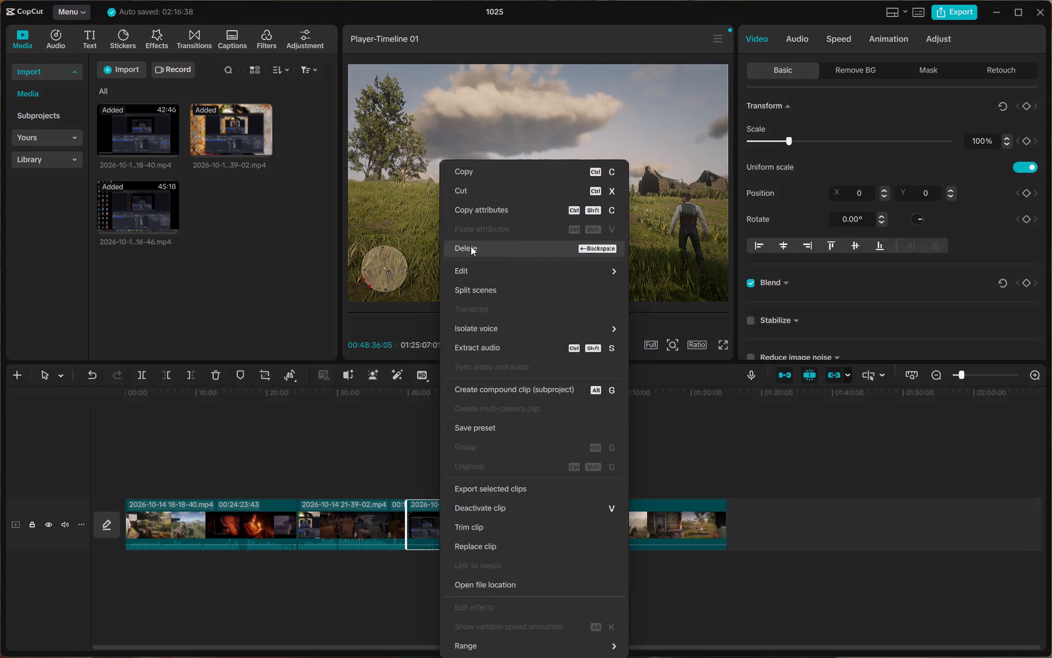
drag(468, 394, 407, 415)
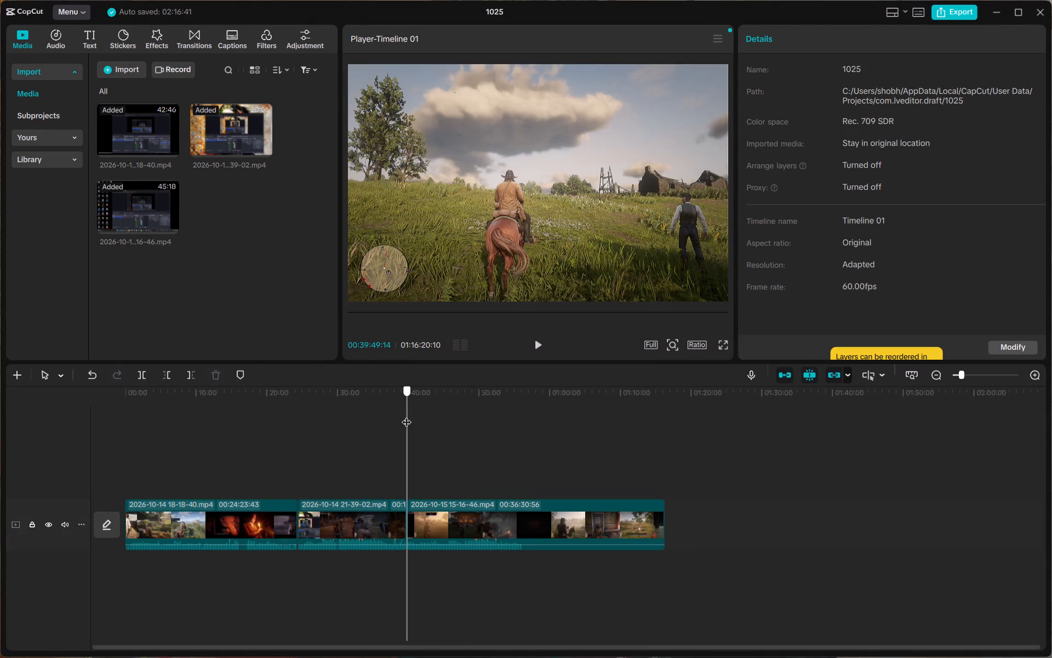
drag(407, 415, 494, 433)
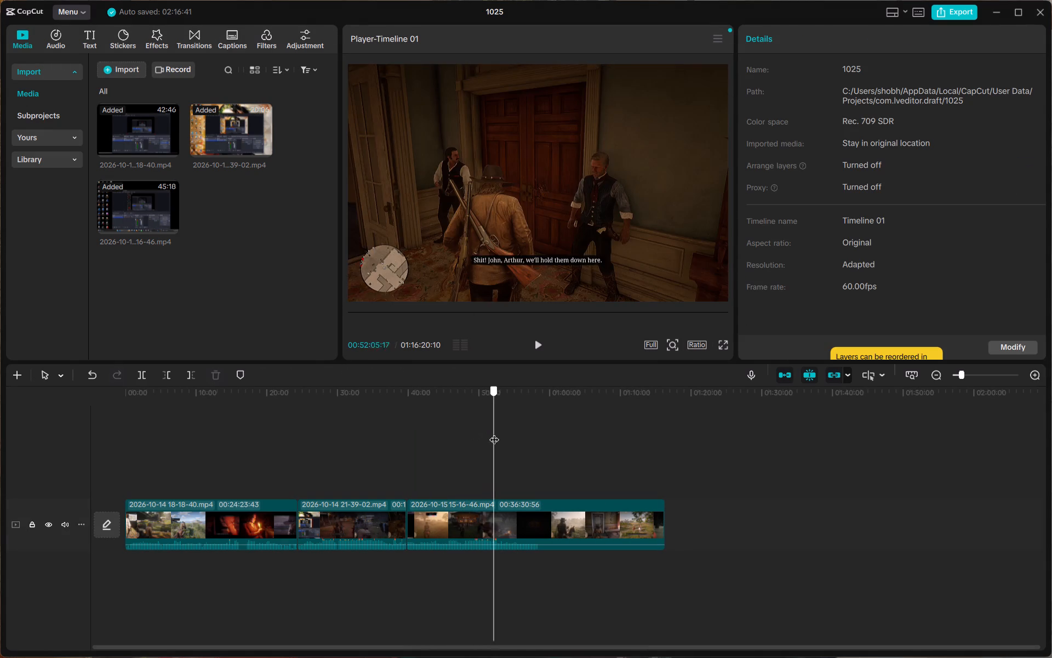
drag(494, 433, 534, 441)
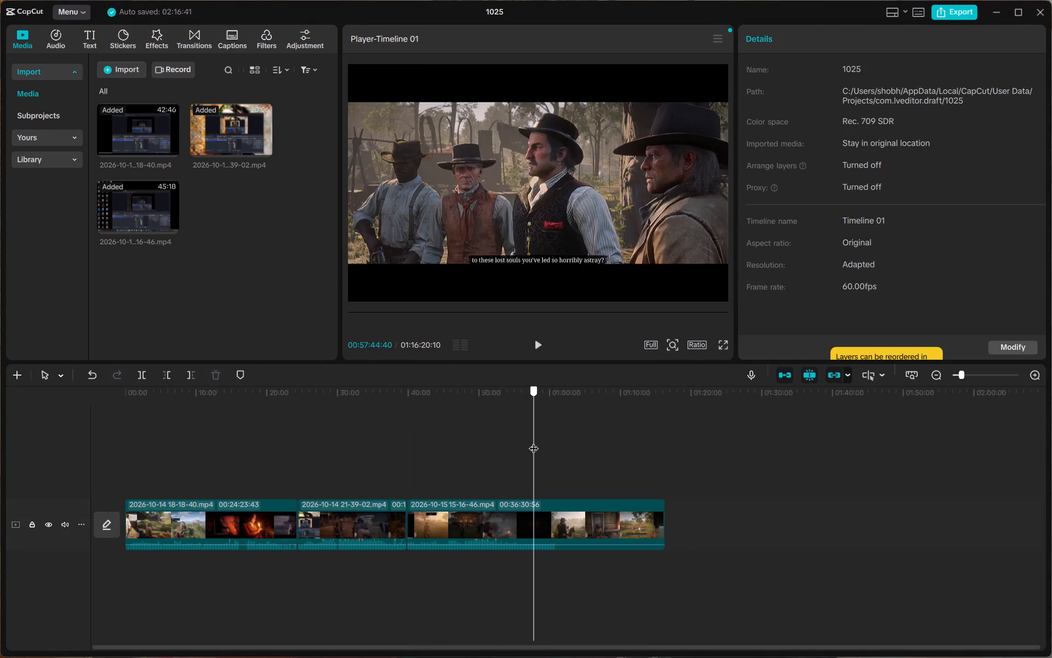
drag(534, 441, 601, 444)
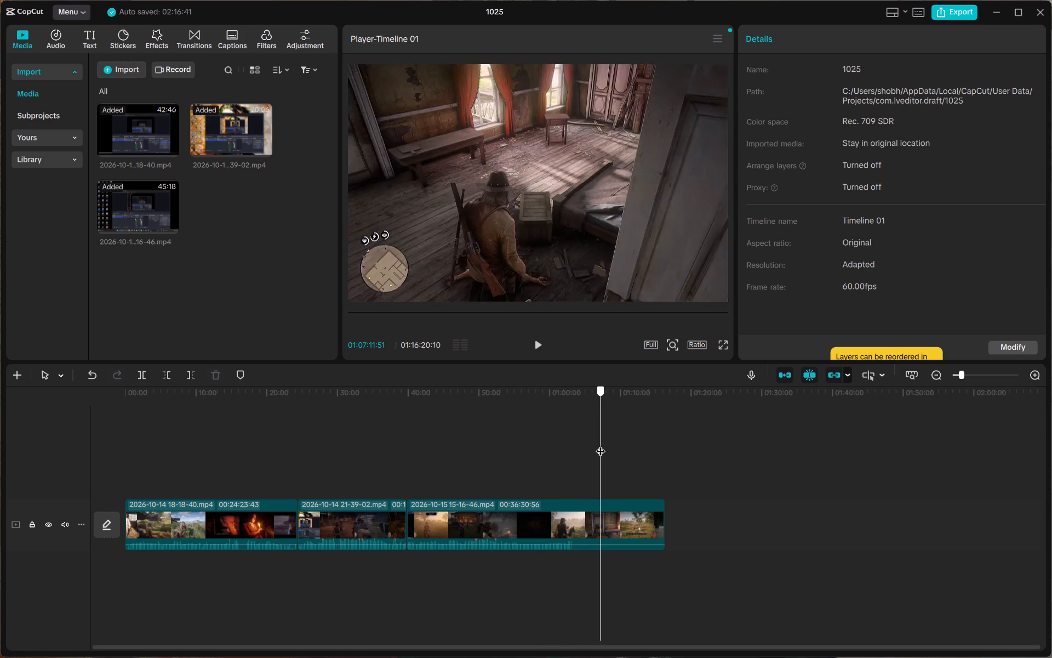
drag(601, 444, 653, 444)
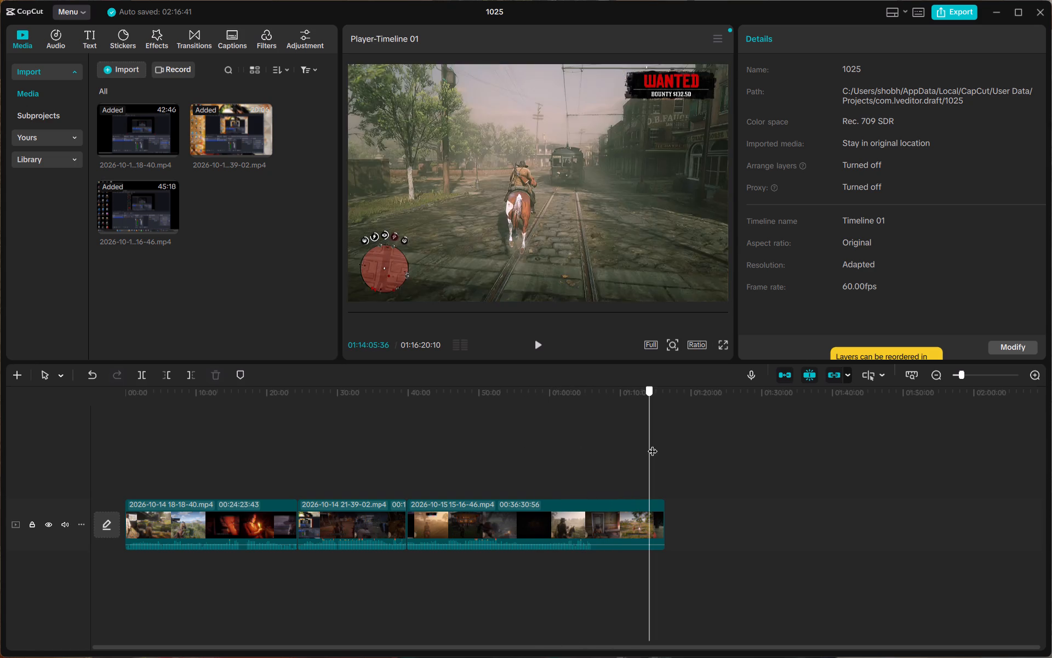
drag(653, 444, 655, 445)
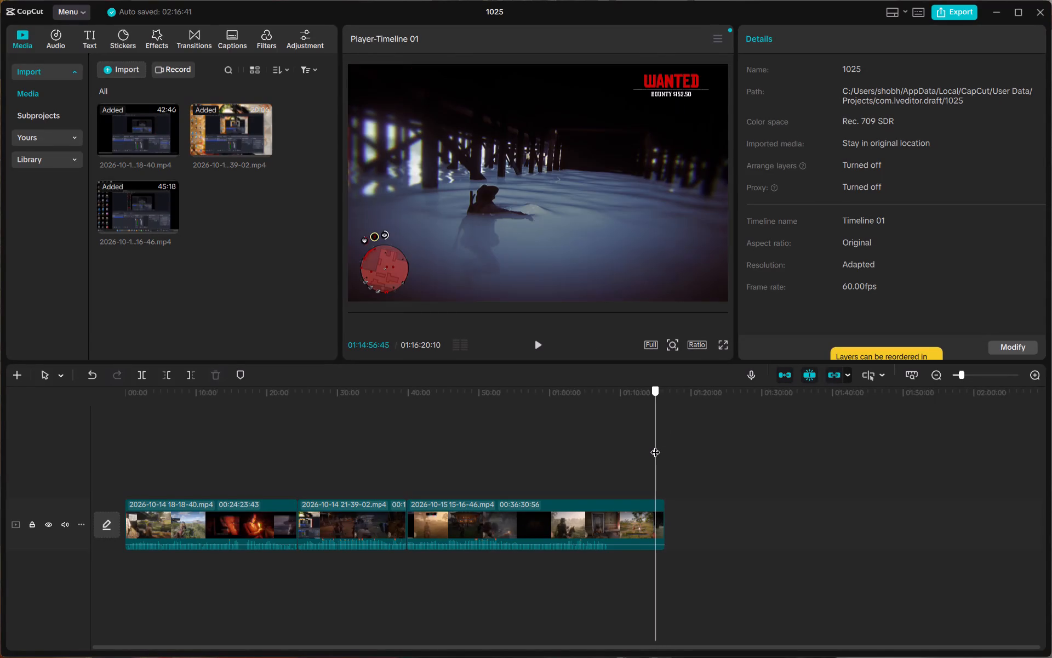
drag(655, 445, 625, 447)
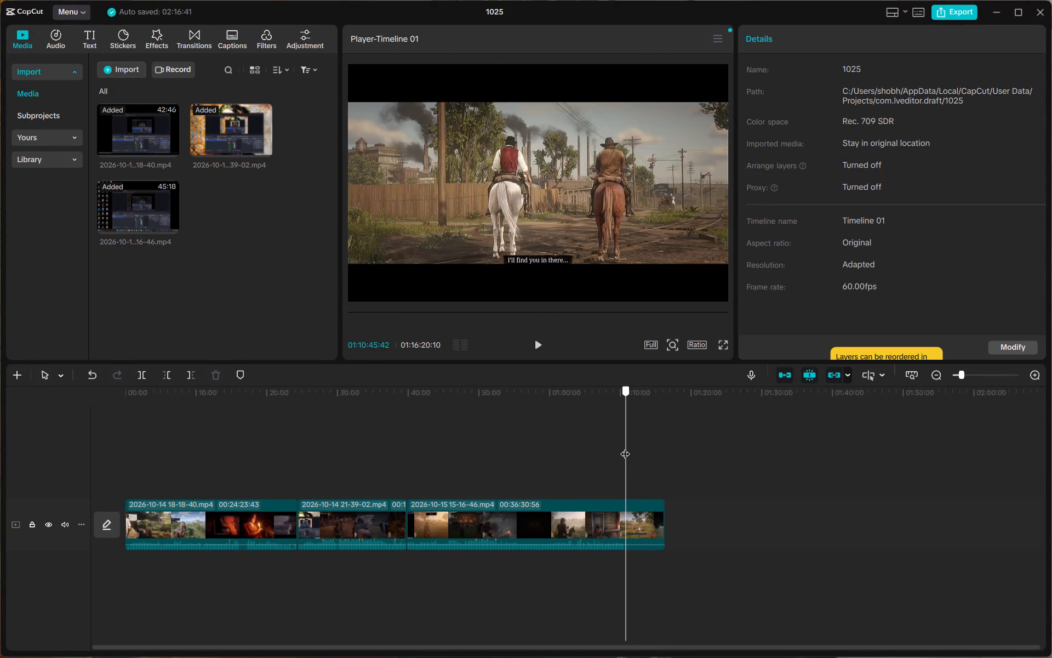
drag(625, 447, 634, 447)
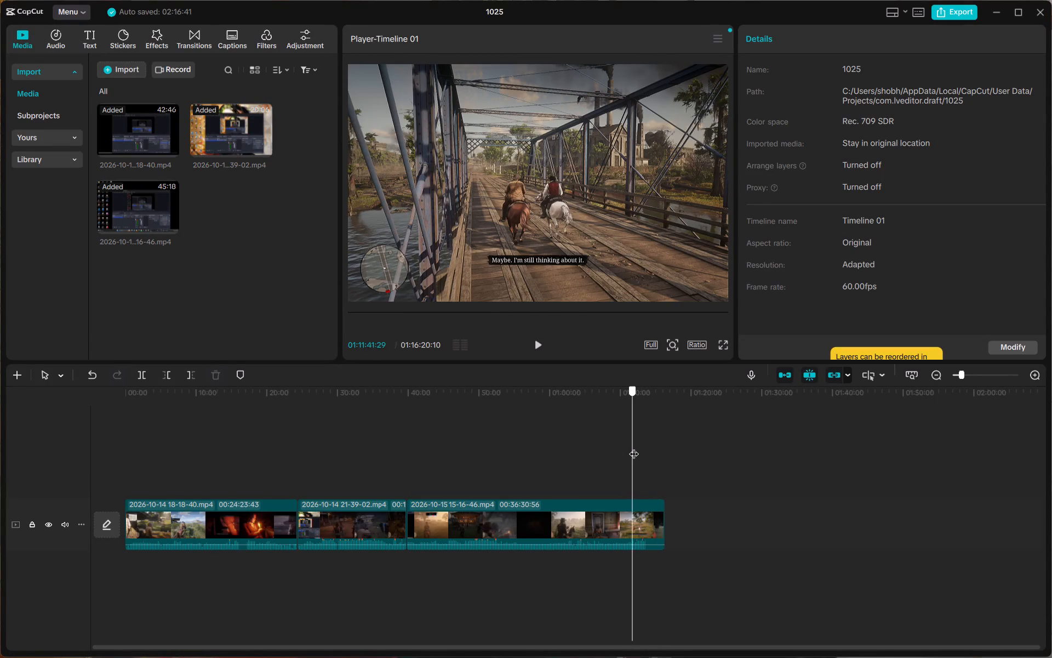
drag(634, 447, 635, 447)
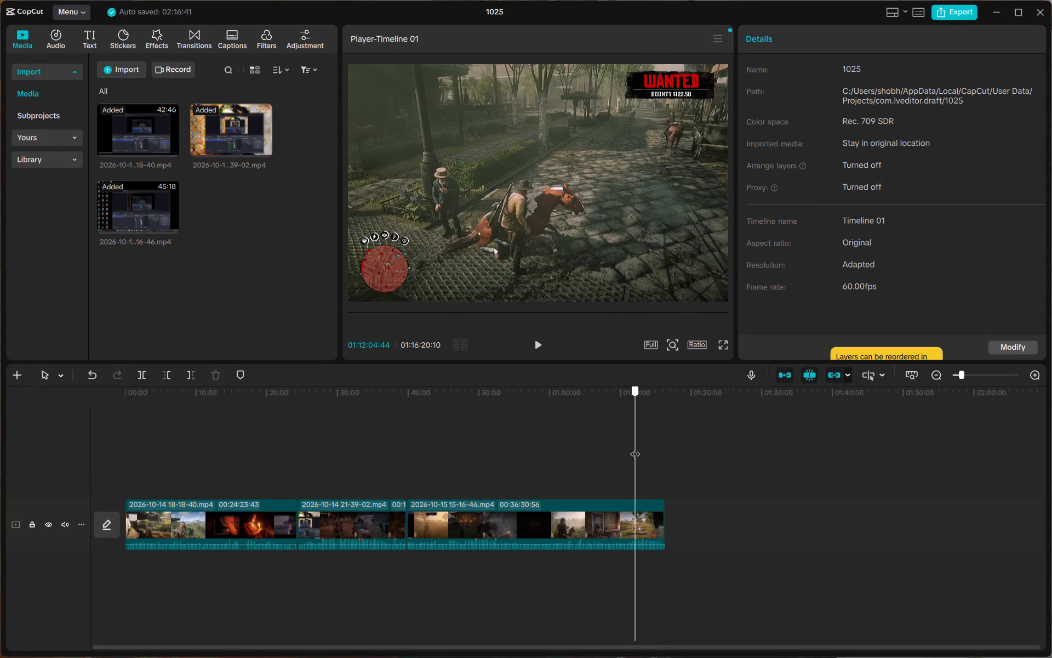
drag(635, 447, 624, 447)
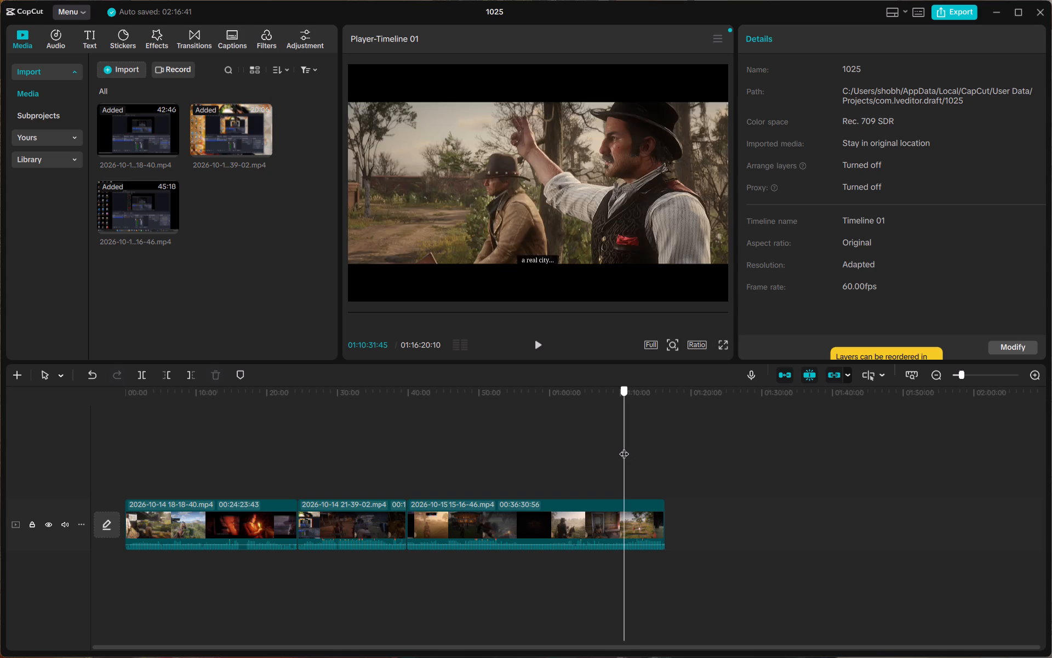
drag(624, 447, 631, 447)
click(541, 349)
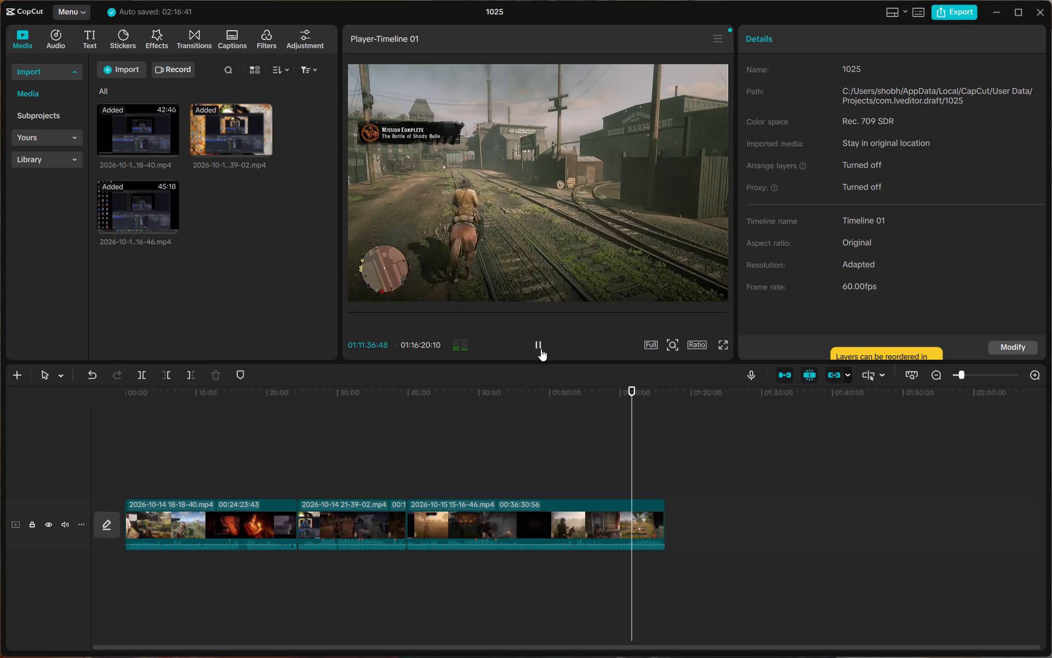
click(541, 349)
click(541, 349)
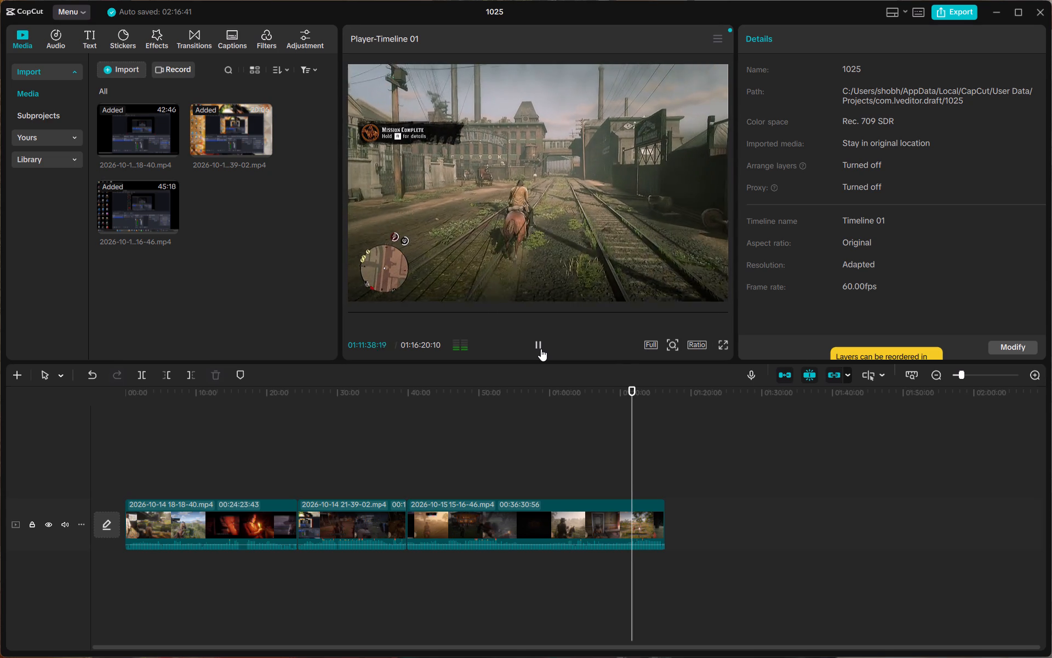
double_click(541, 349)
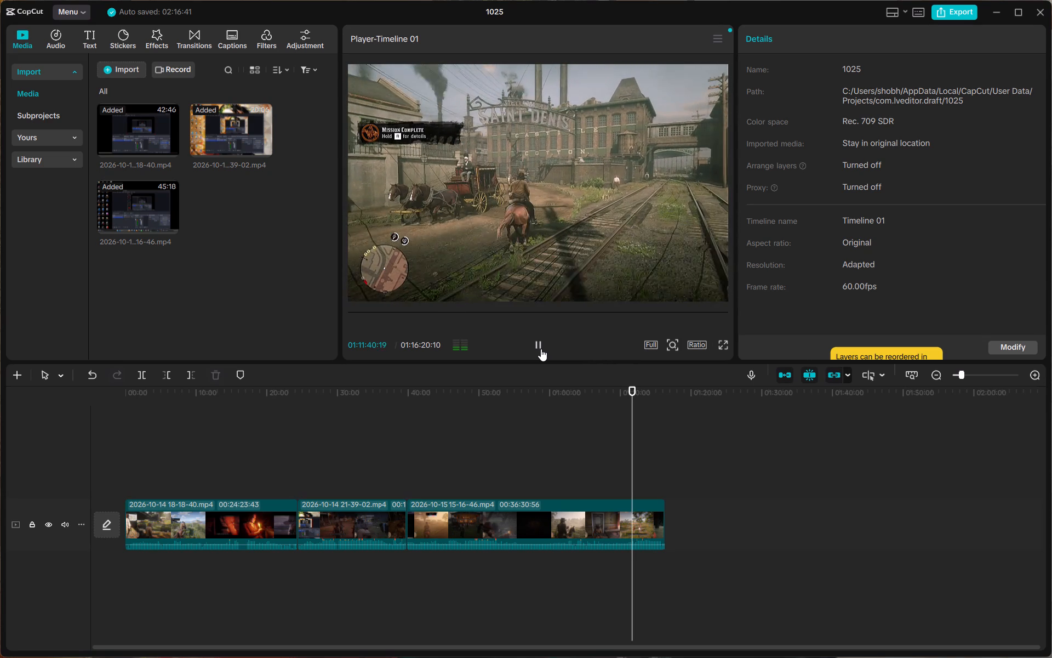
click(541, 349)
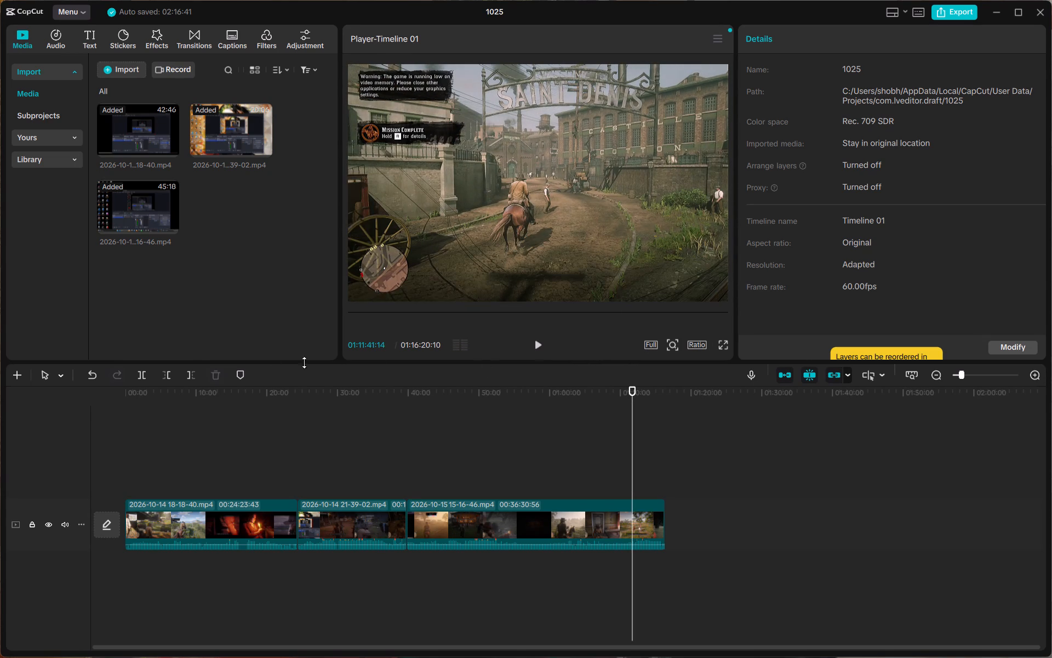
click(148, 380)
click(642, 529)
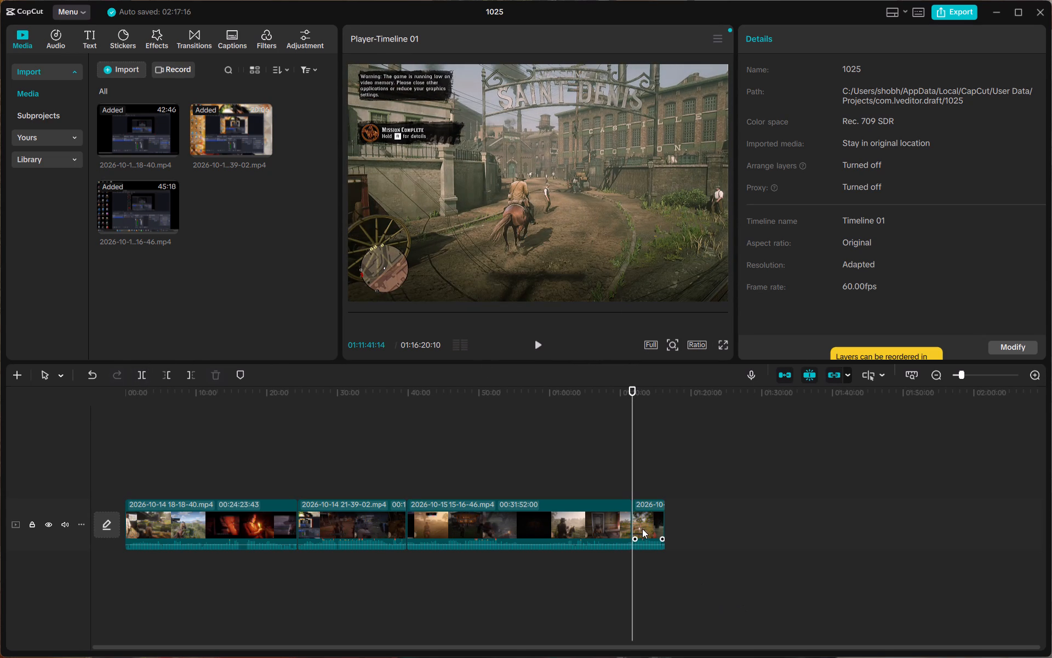
right_click(642, 529)
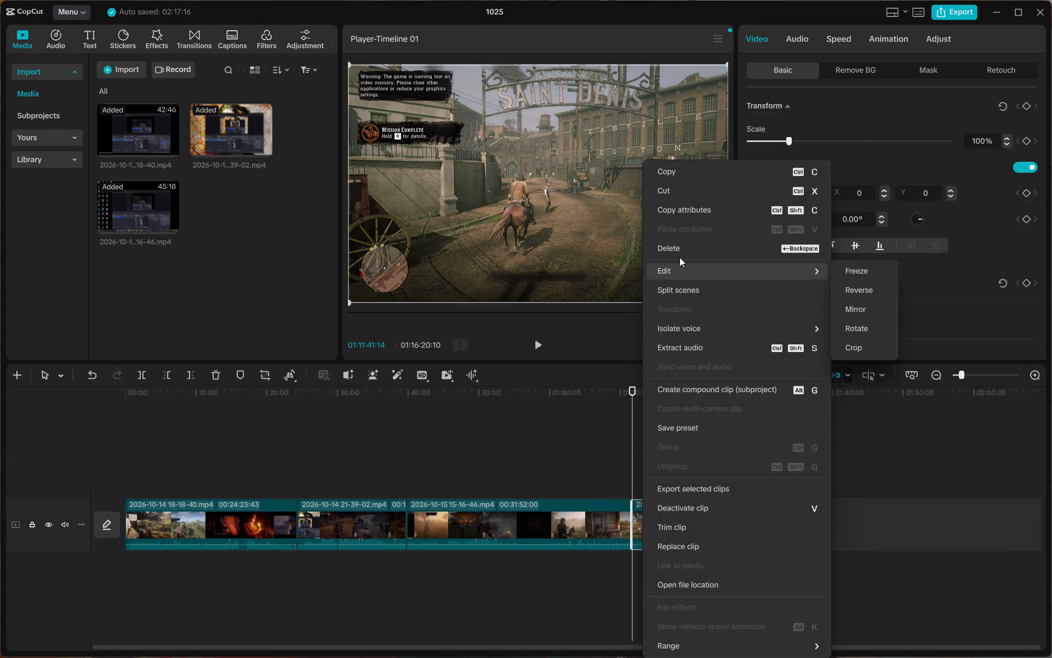
click(679, 257)
drag(634, 389, 538, 404)
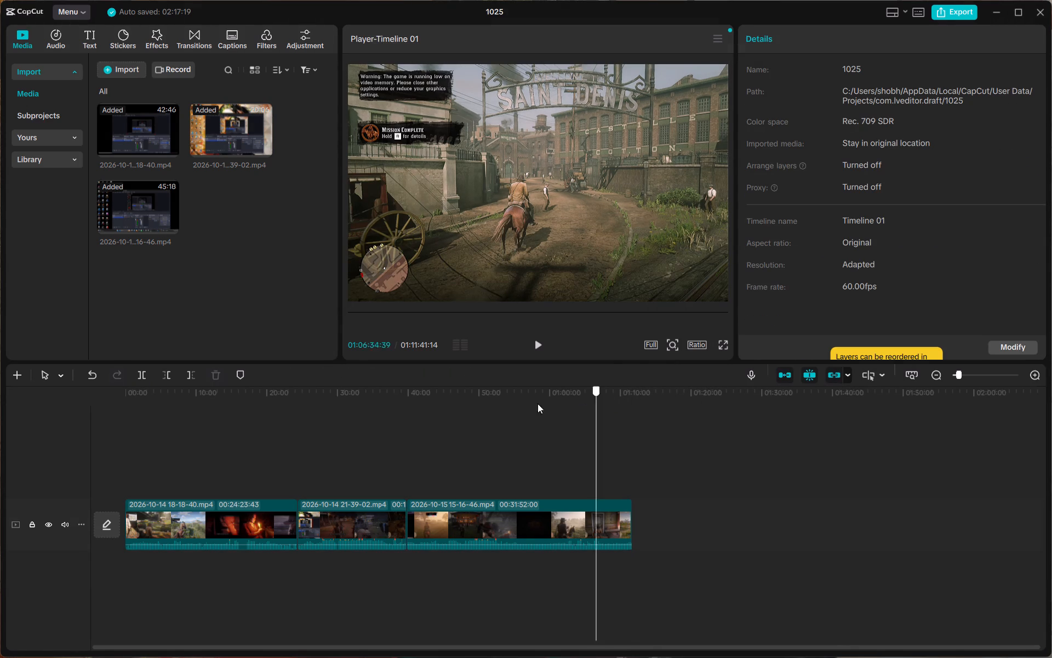
drag(538, 404, 157, 472)
drag(160, 396, 76, 402)
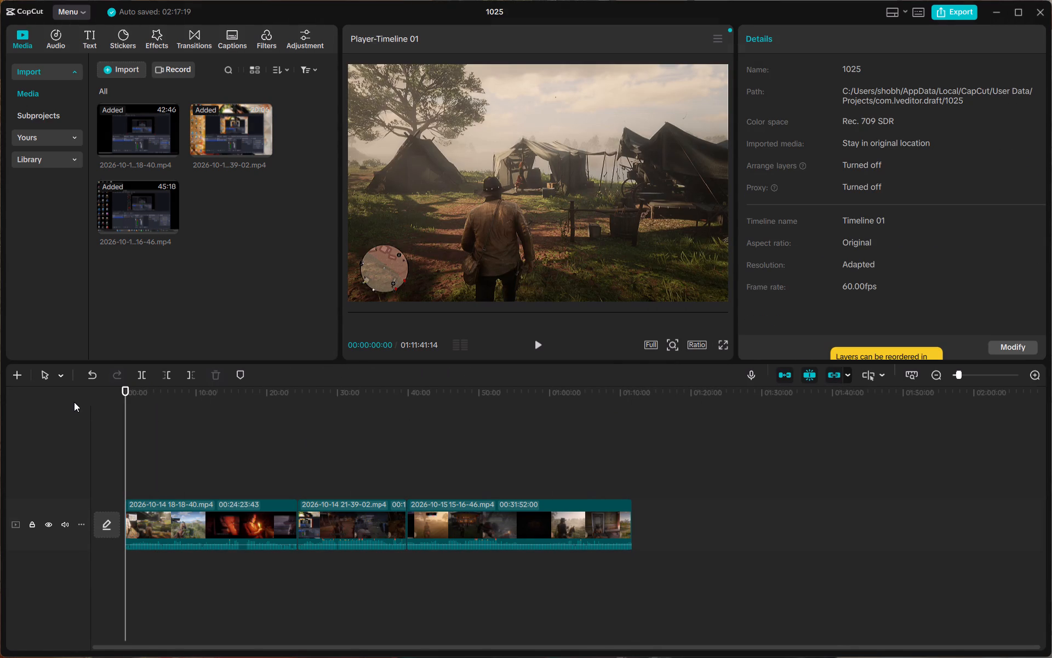
click(250, 529)
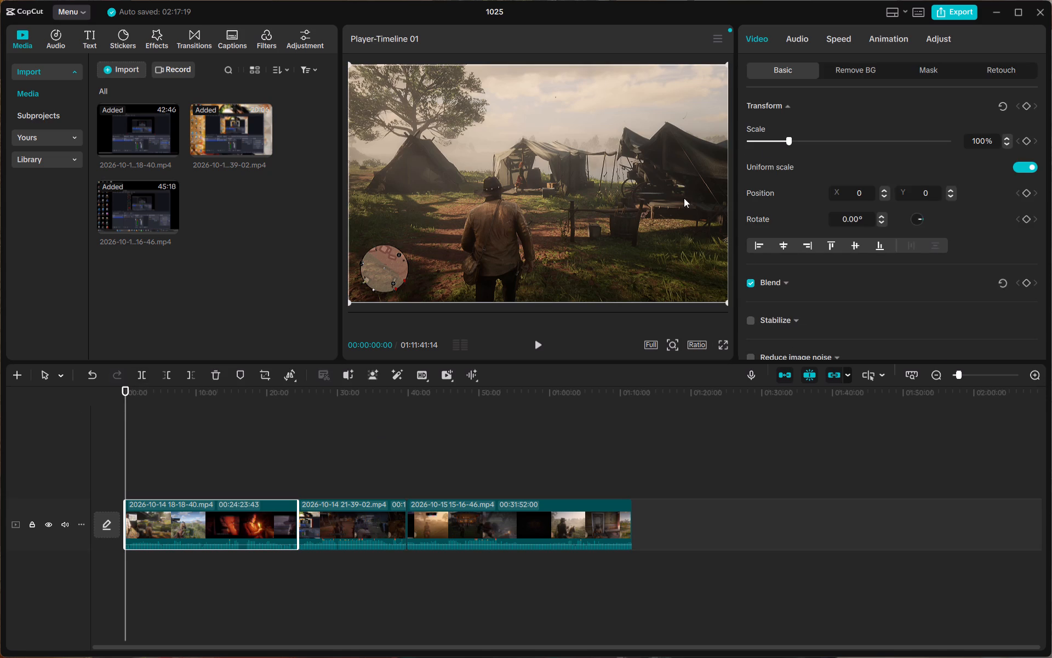
click(832, 36)
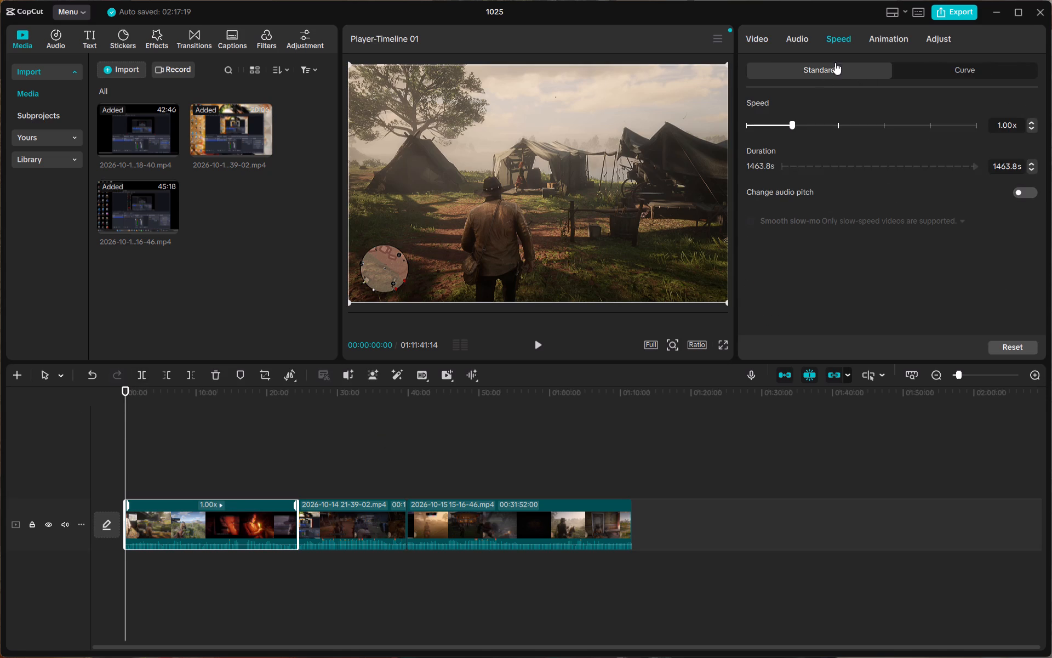
drag(796, 126, 799, 126)
drag(799, 126, 803, 126)
drag(803, 126, 804, 126)
drag(804, 126, 804, 126)
click(342, 519)
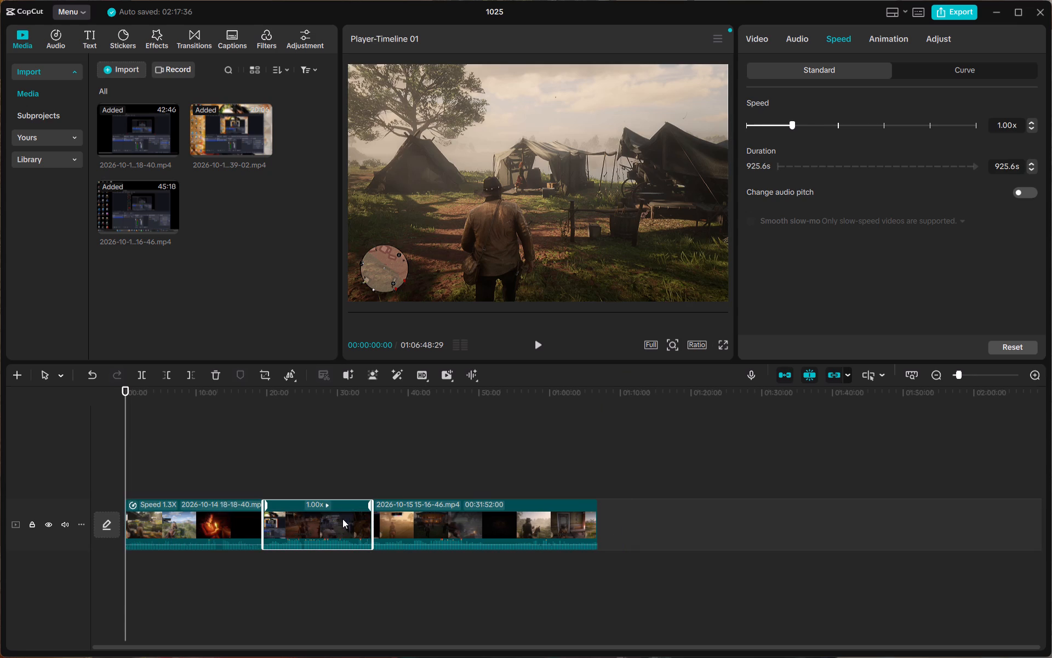
drag(793, 124, 794, 124)
drag(794, 124, 805, 124)
drag(805, 124, 804, 124)
click(415, 513)
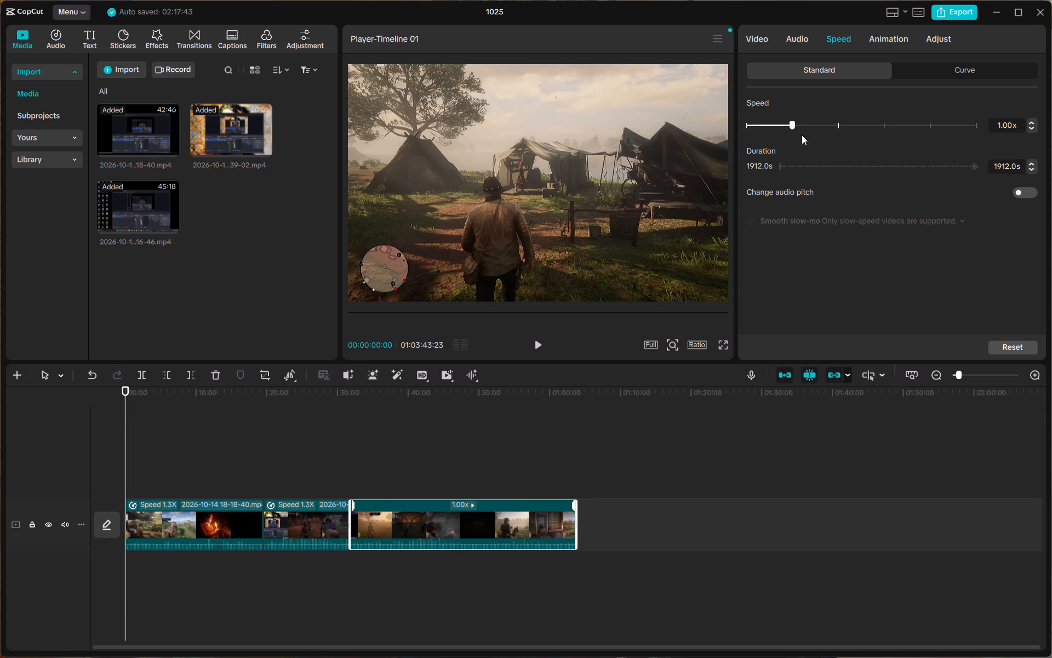
drag(791, 125, 804, 126)
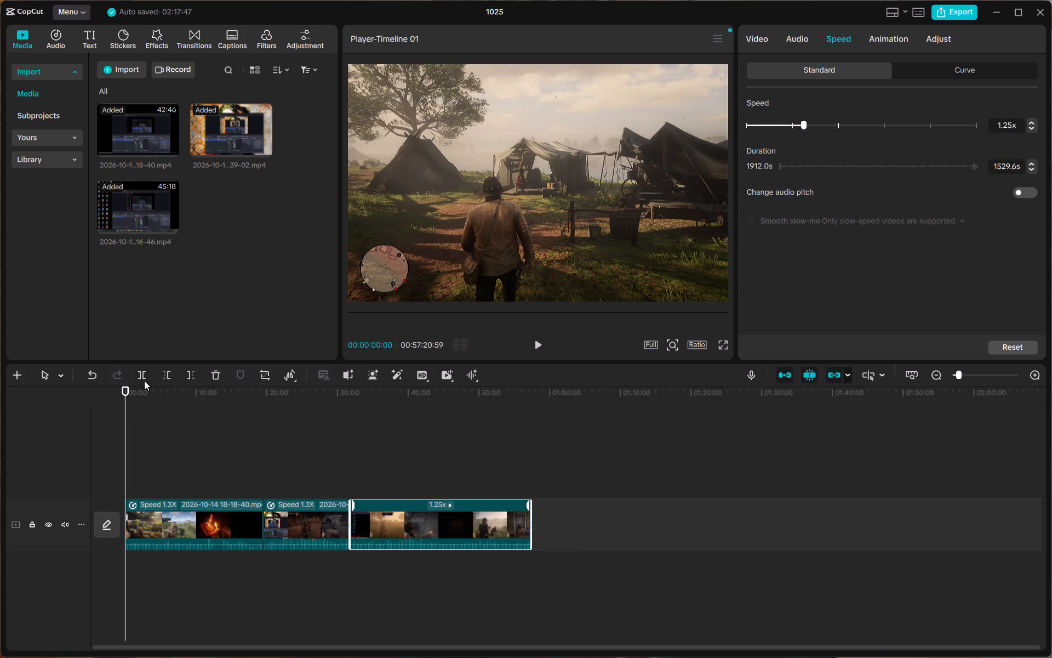
click(169, 513)
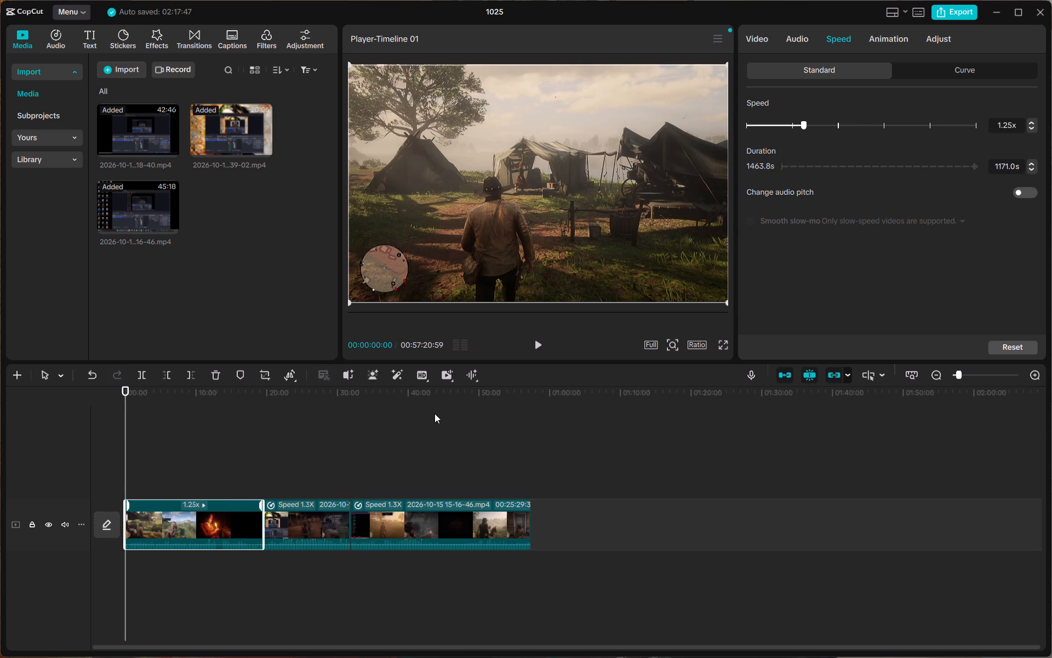
click(439, 409)
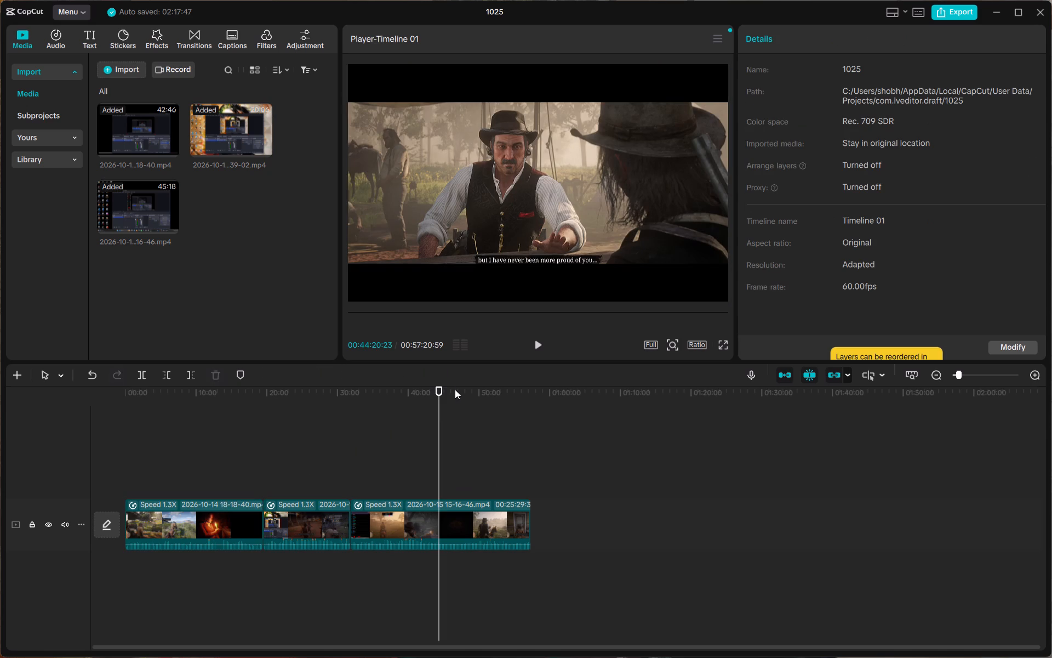
click(535, 341)
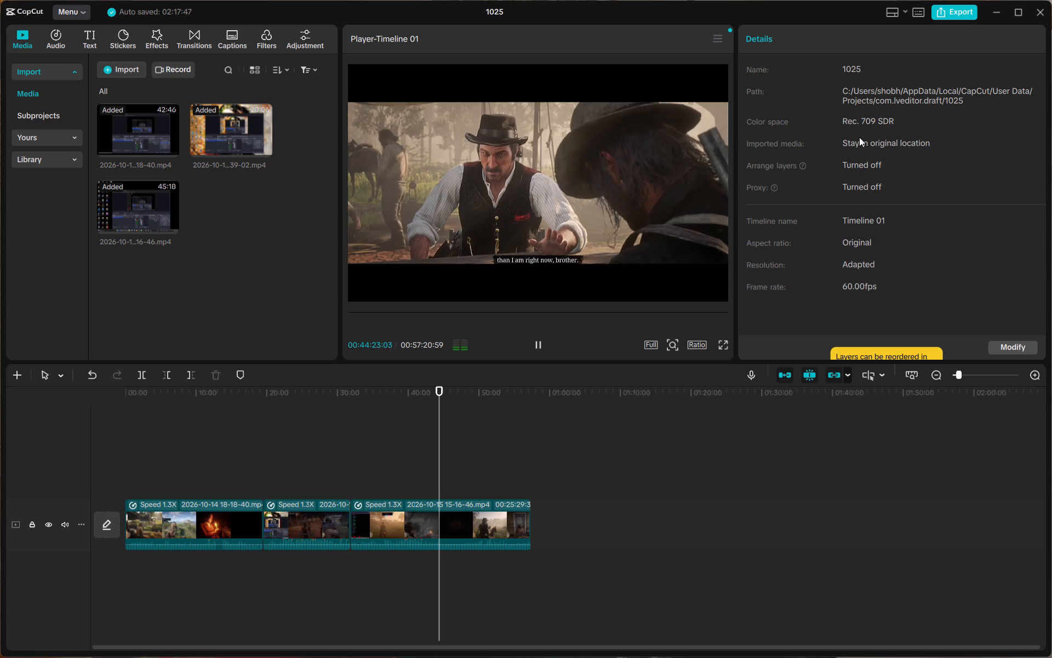
click(477, 526)
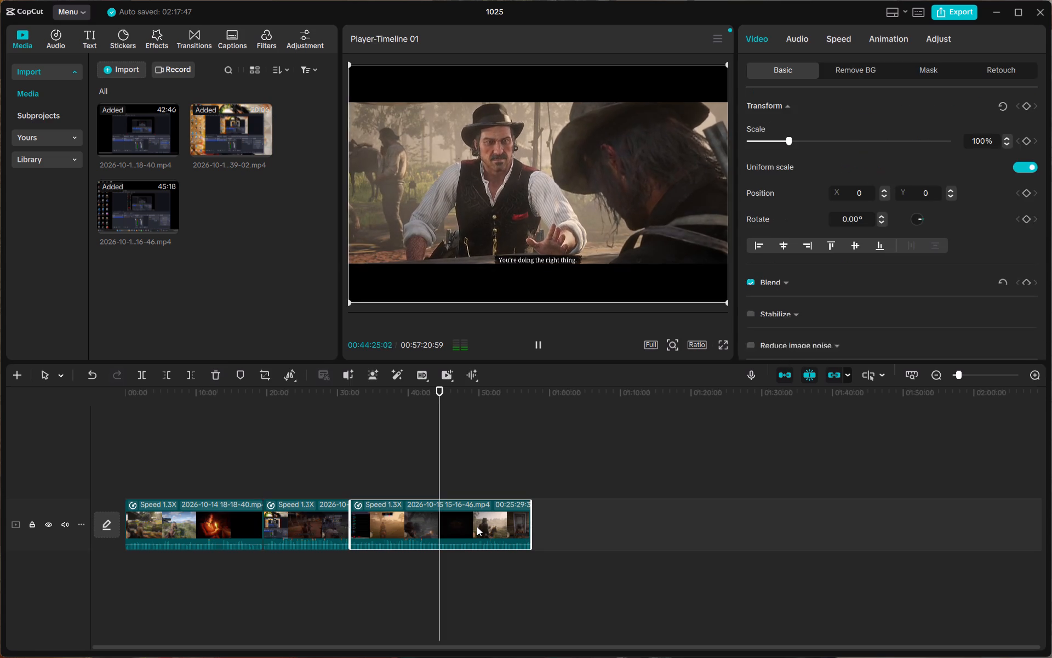
click(801, 38)
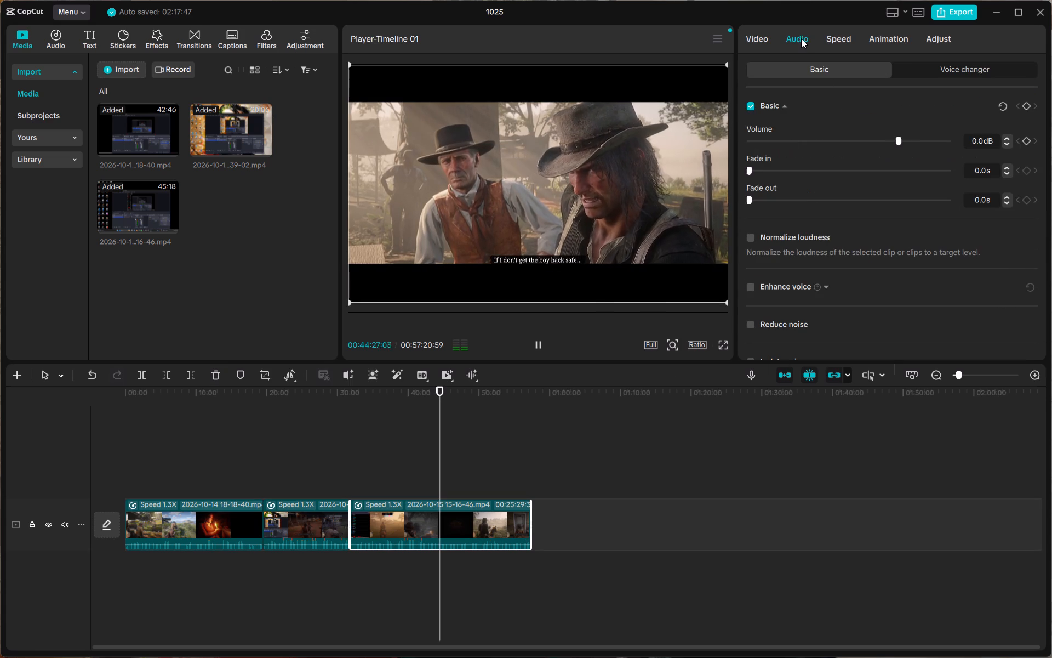
drag(908, 142, 1031, 166)
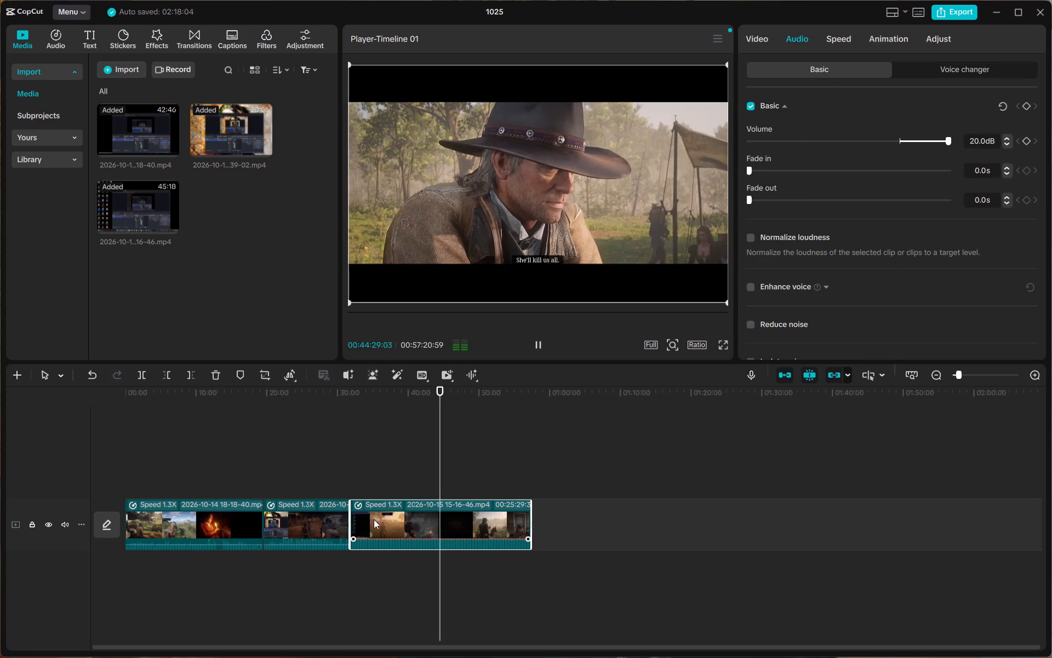
click(309, 523)
drag(900, 133, 1026, 135)
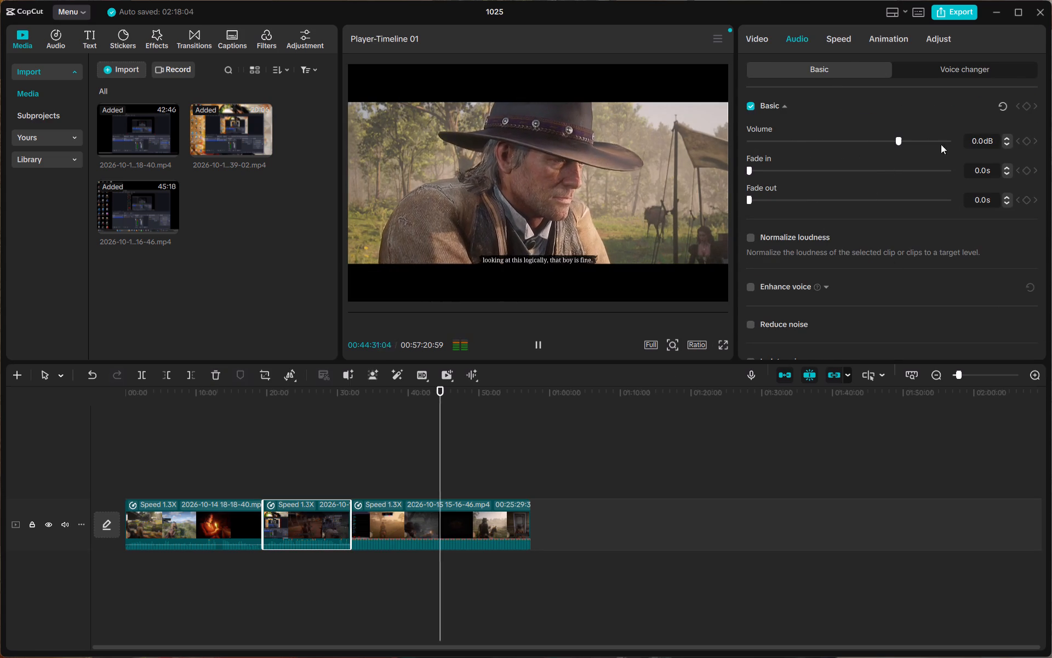
drag(900, 144, 993, 144)
click(198, 510)
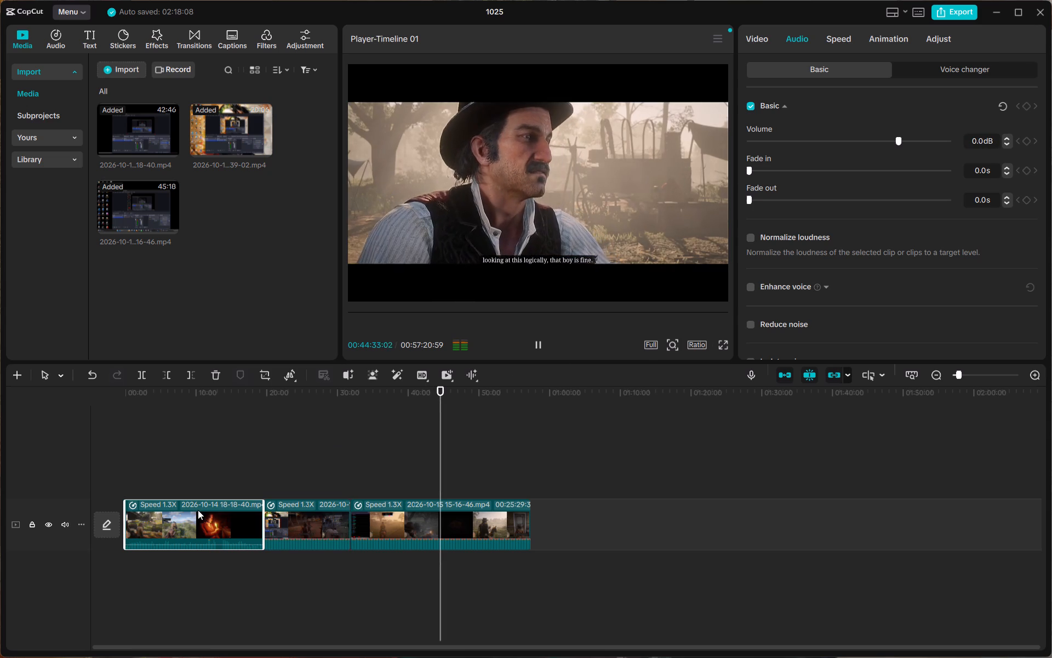
drag(894, 140, 1028, 133)
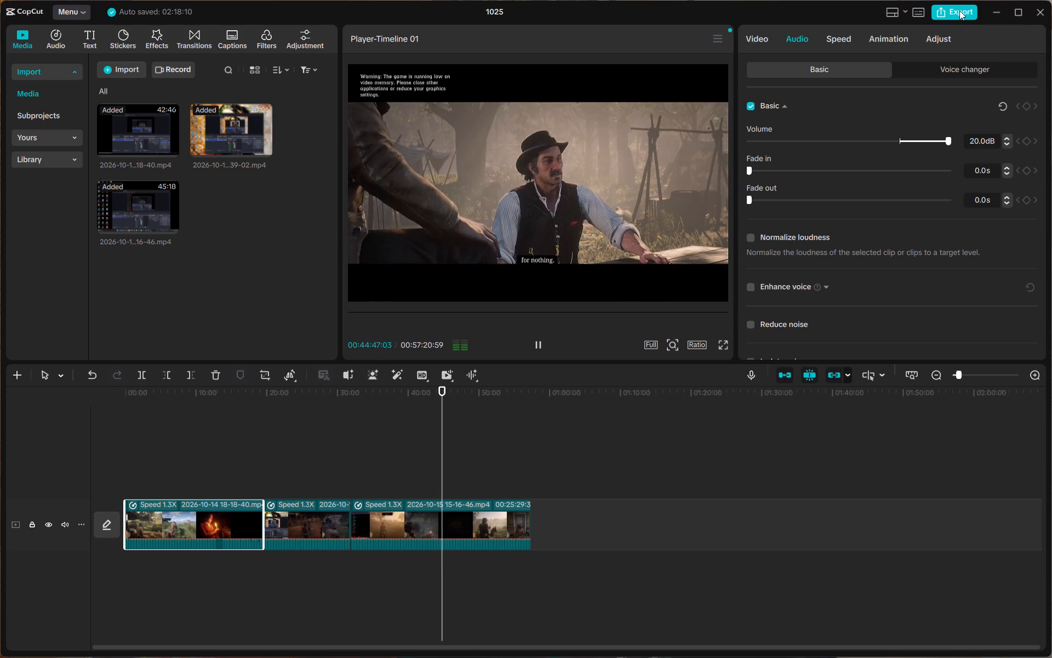
Export the timeline as 1025(1) in mp4 format at 2K and 60fps, with Higher bit rate and the H.264 codec.
click(959, 10)
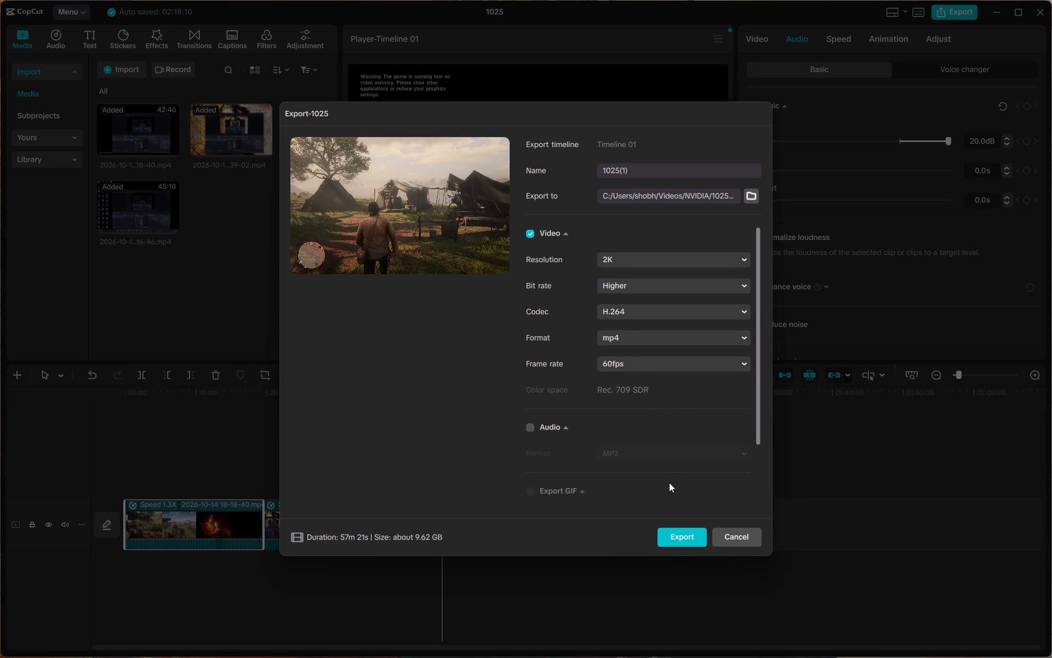
click(681, 537)
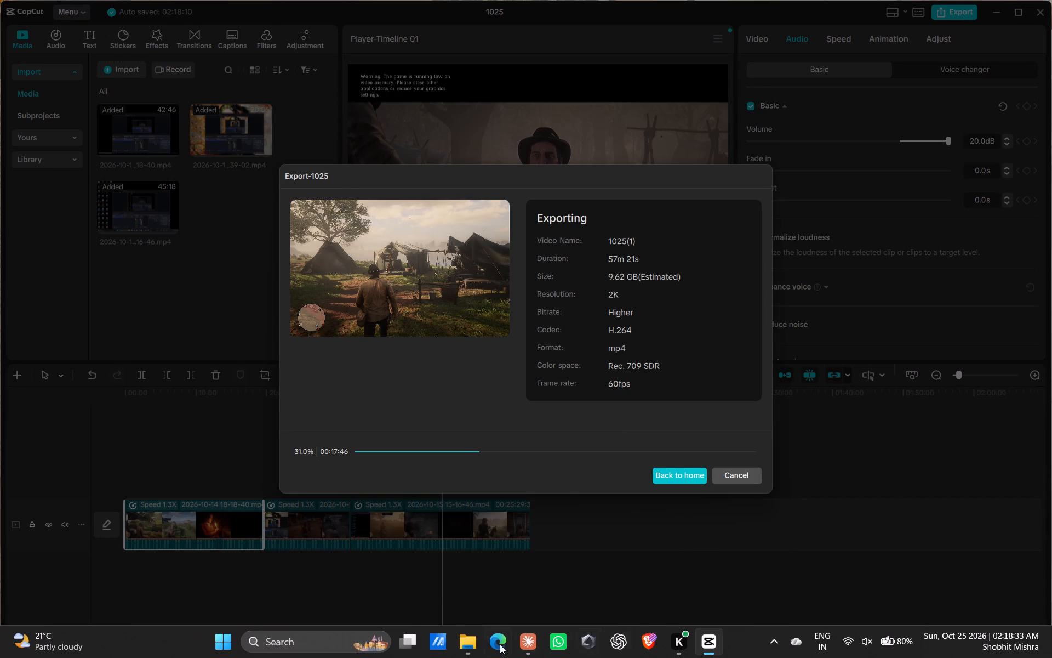
Switch to File Explorer and check the drives' free space and the size of the Videos folder in its properties.
click(460, 643)
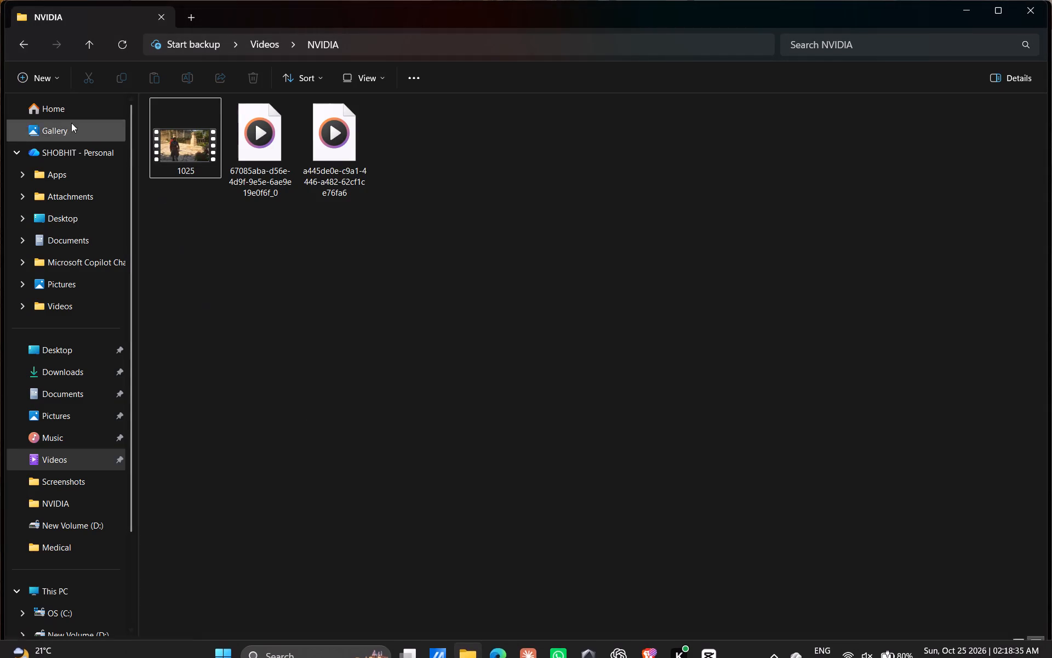
click(24, 47)
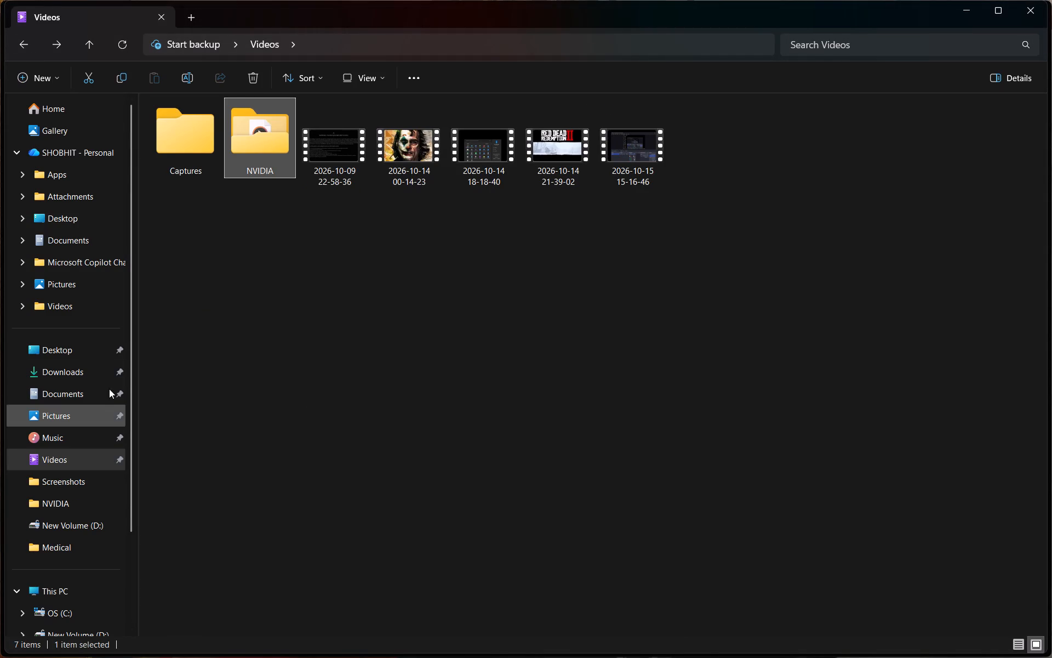
click(79, 586)
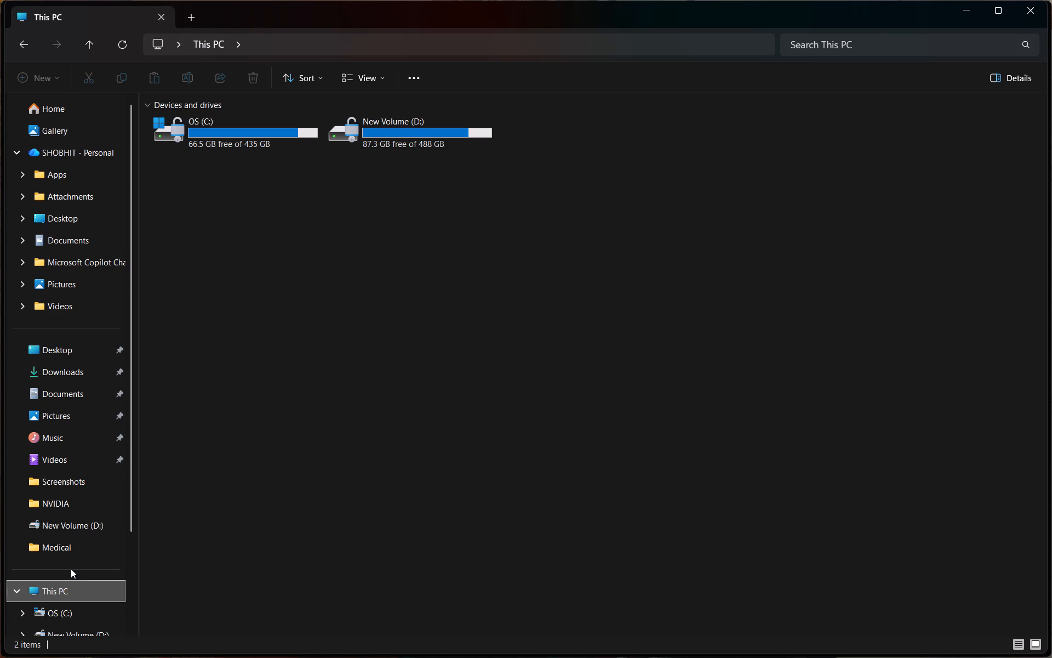
click(76, 459)
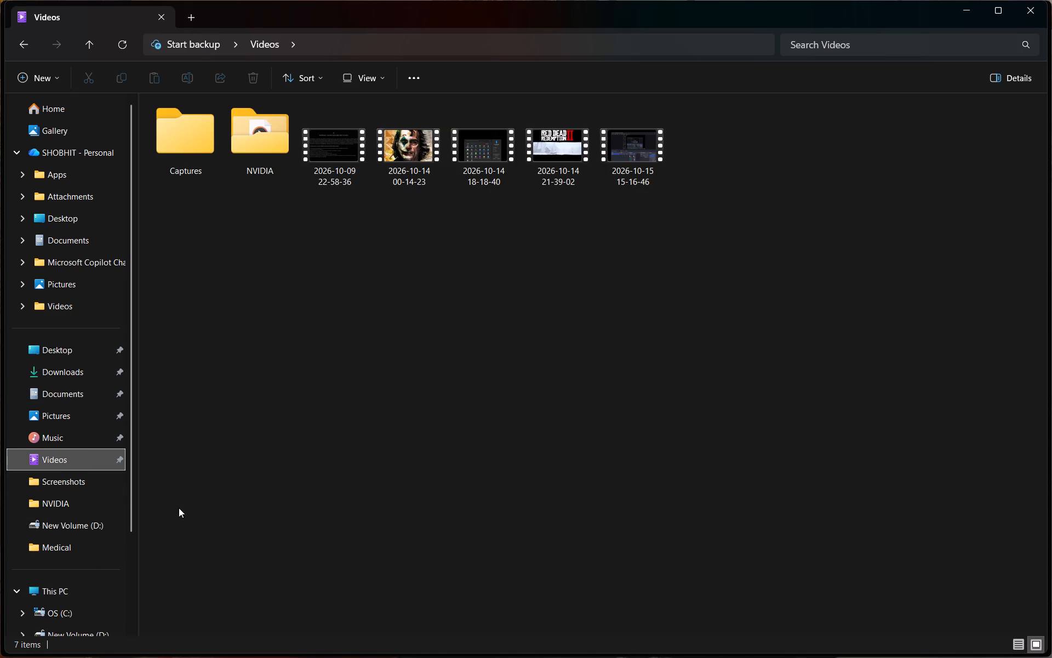
right_click(79, 458)
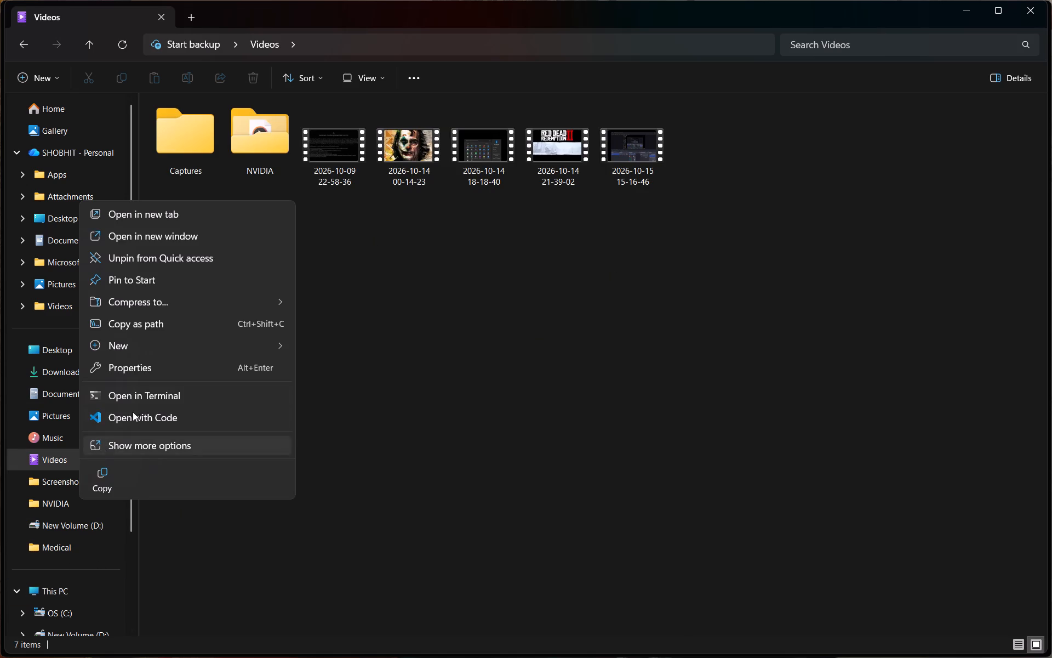
click(153, 374)
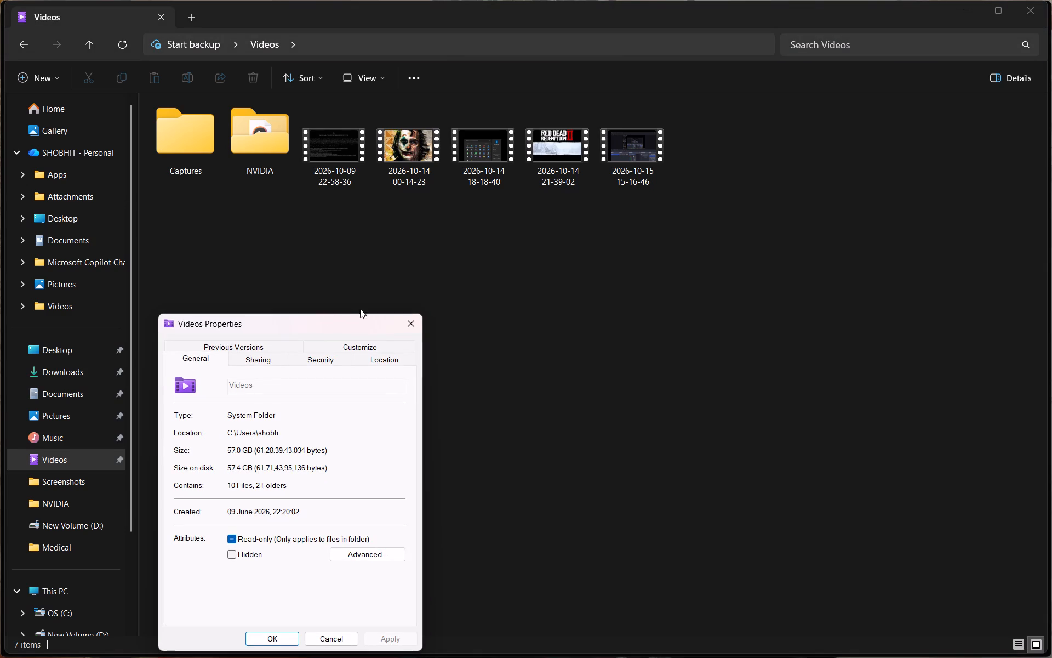
click(409, 331)
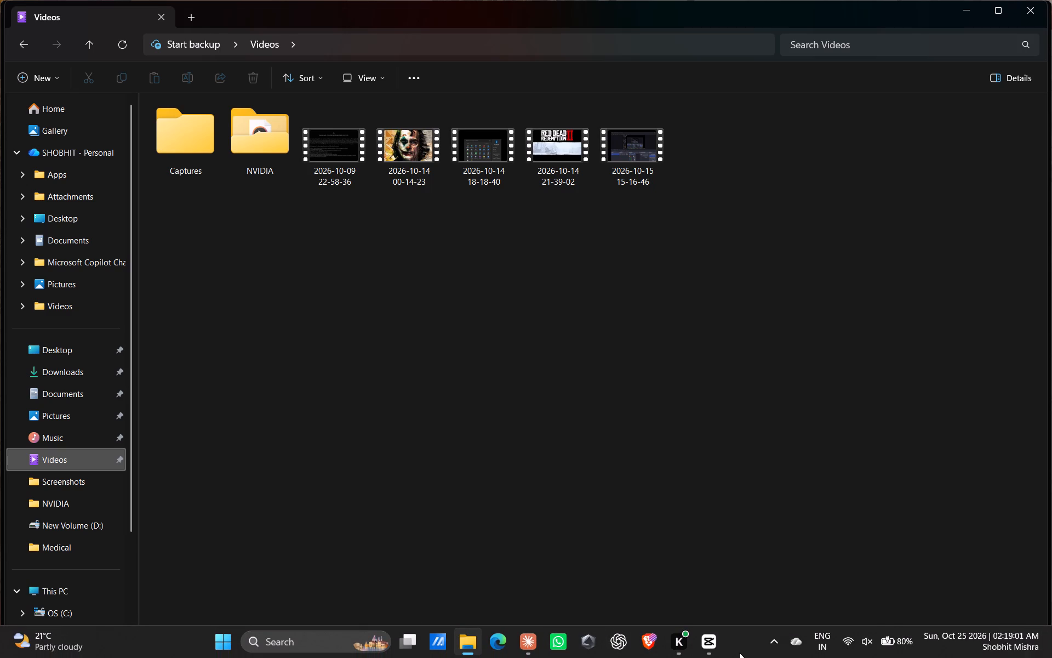
Switch back to CapCut and check the progress of the 1025(1) export.
click(713, 657)
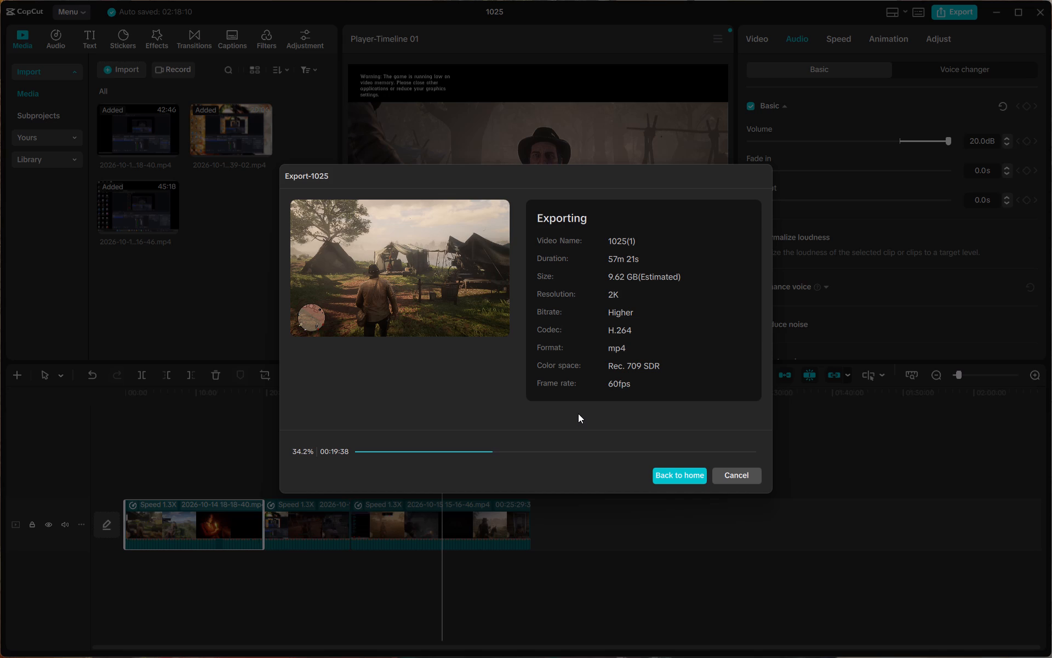
Lower the screen brightness to its minimum in the Windows quick settings while the export runs.
click(844, 627)
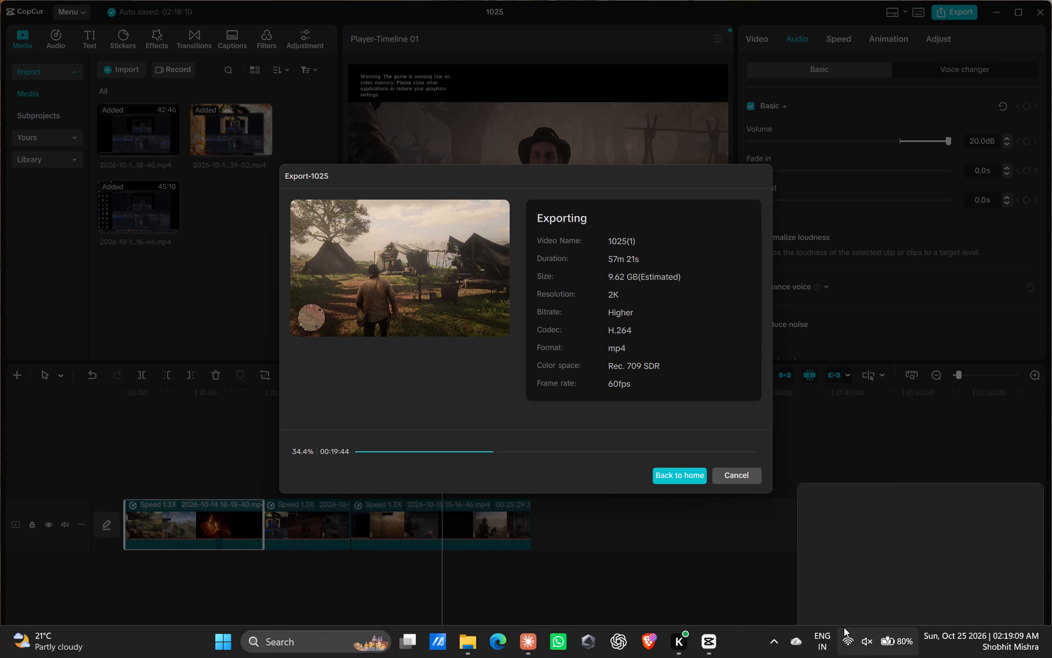
drag(942, 525, 599, 553)
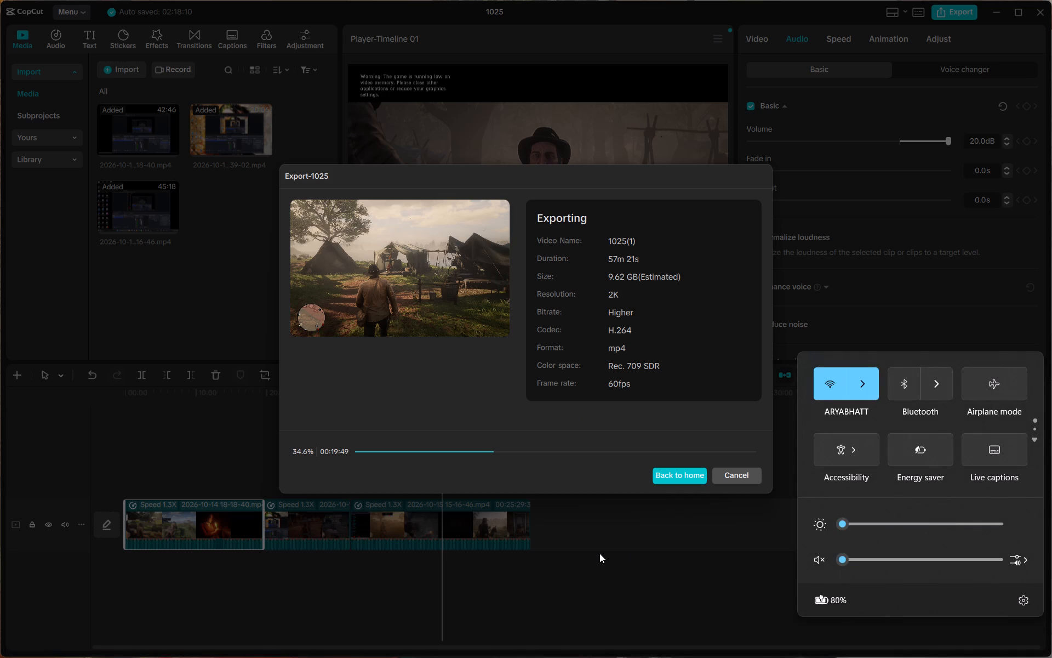
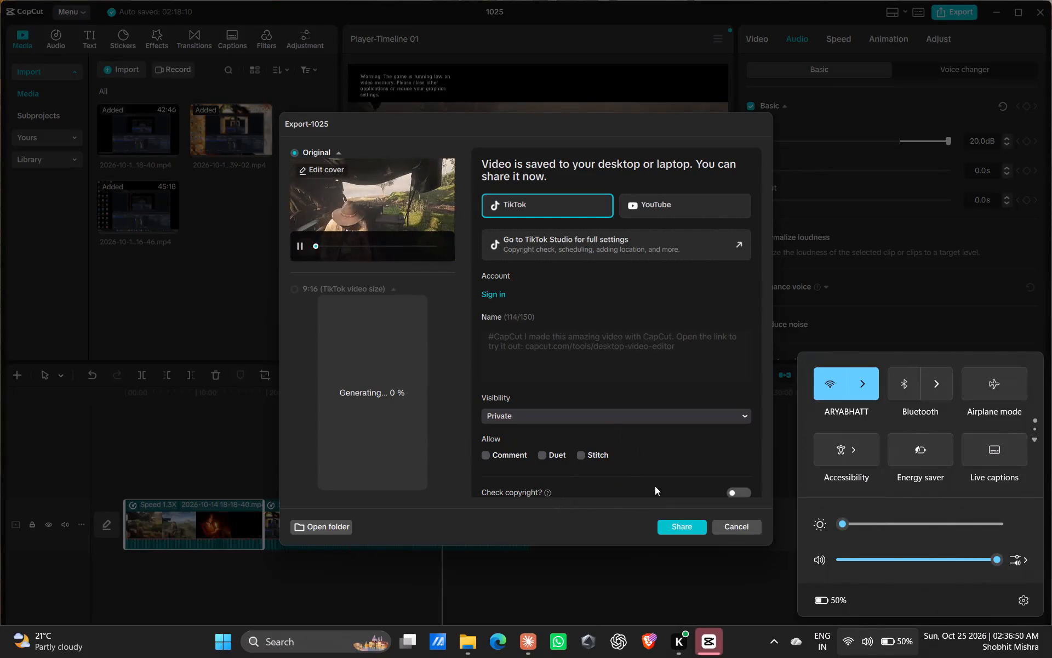
Dismiss the finished export's sharing dialog, then close project 1025 and CapCut.
click(744, 530)
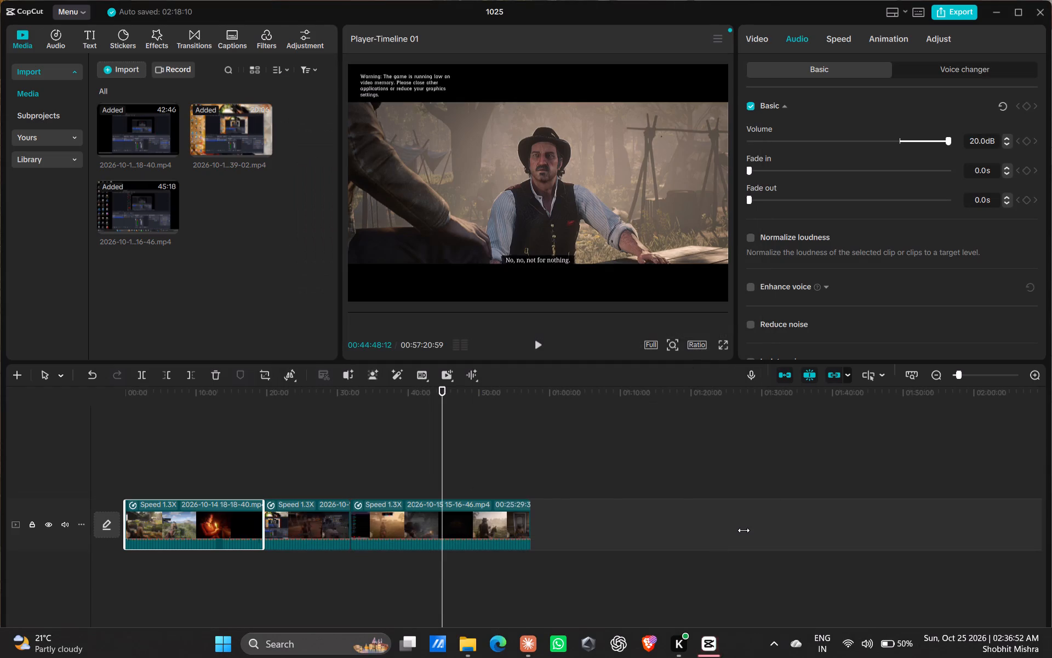
click(1036, 5)
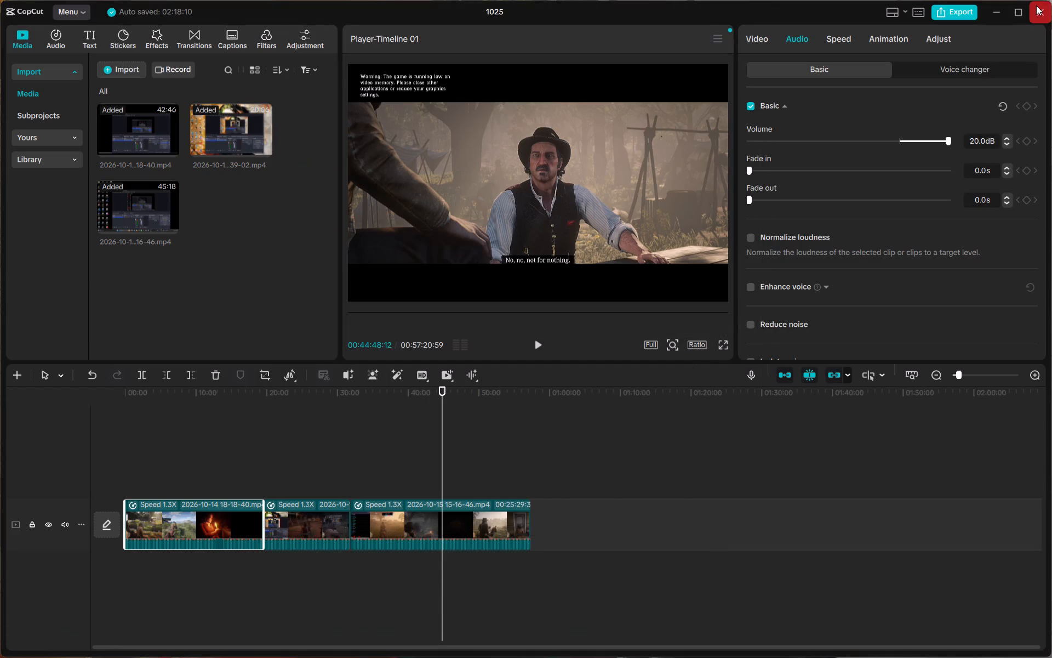
click(1036, 5)
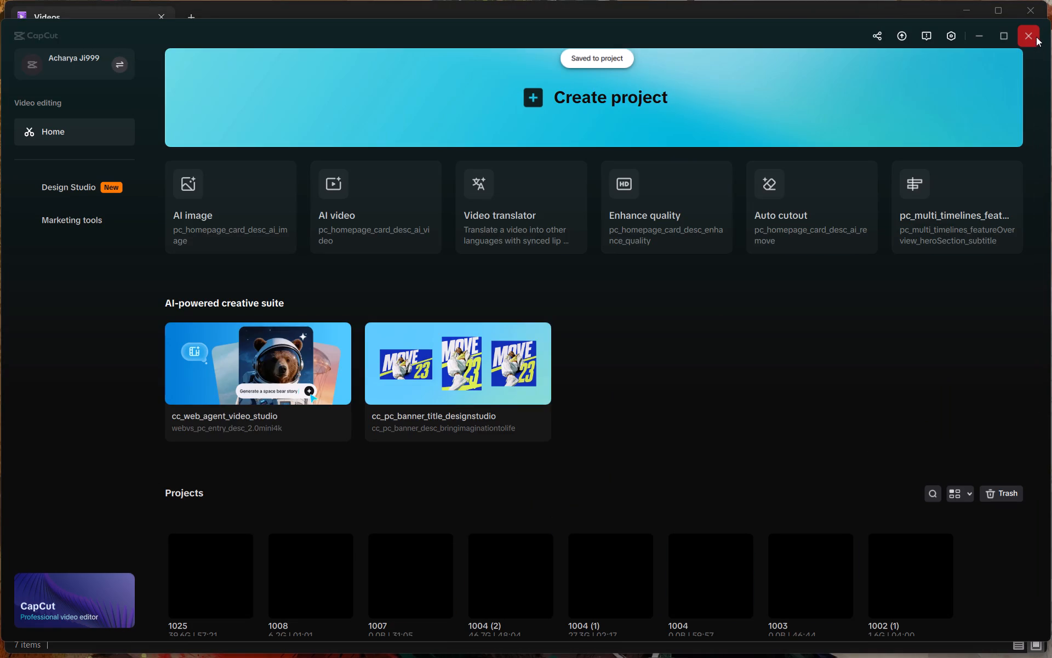
click(1036, 37)
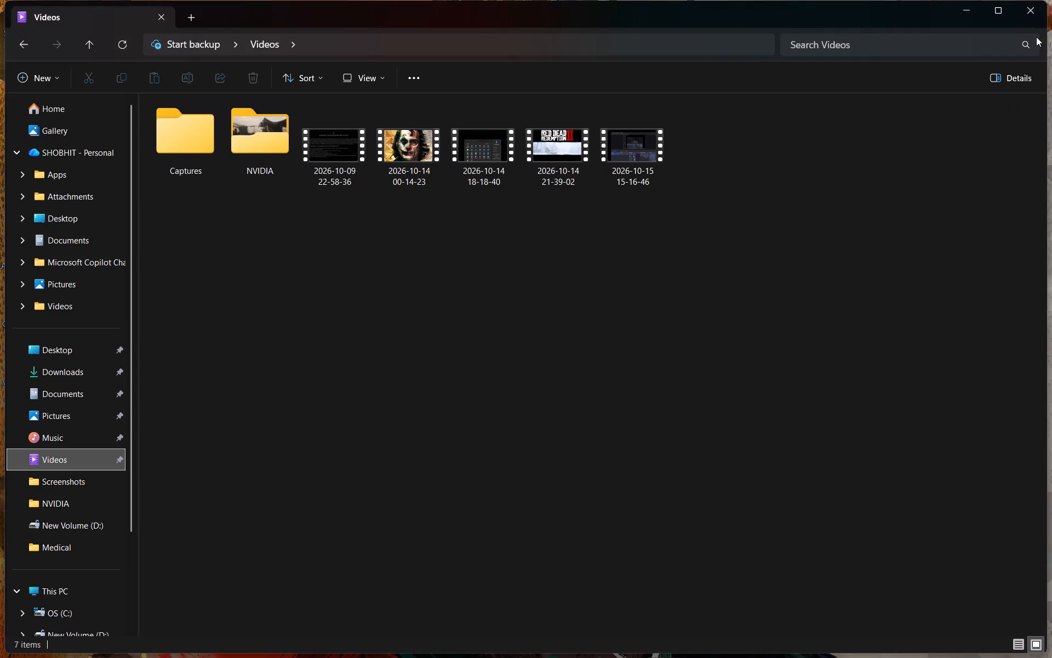
Open the NVIDIA folder inside Videos and lower the system volume to 0.
double_click(250, 140)
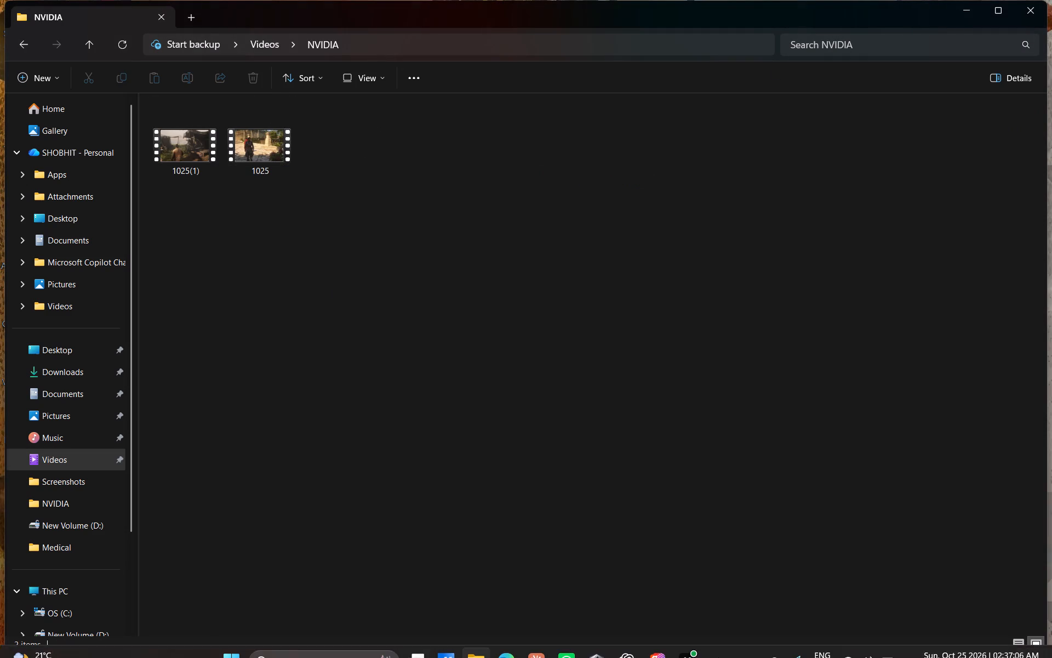
click(866, 655)
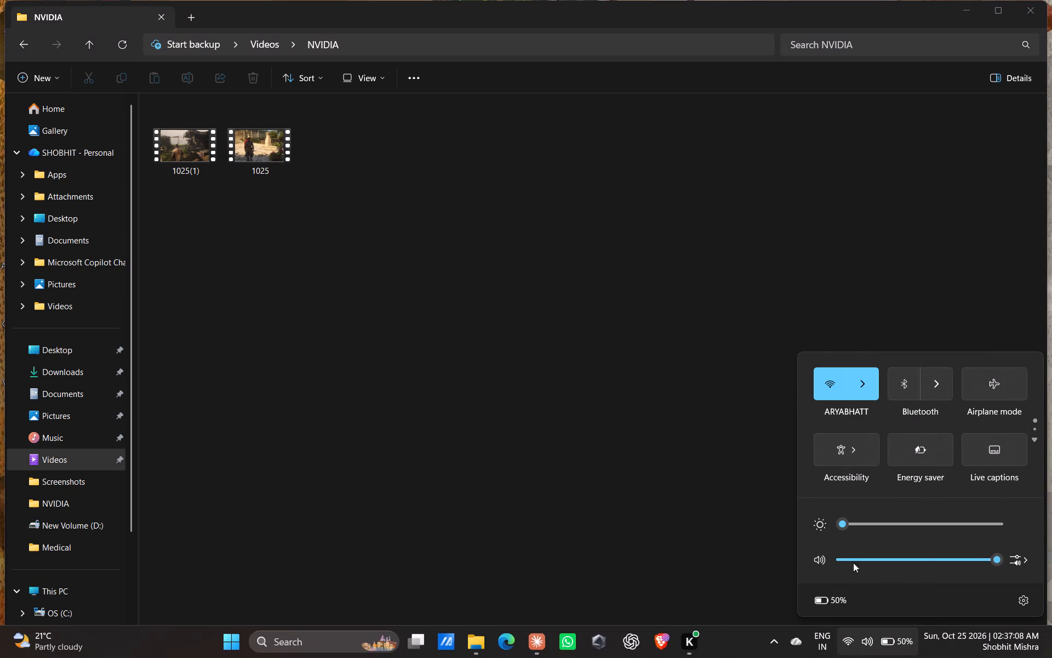
drag(841, 565, 826, 563)
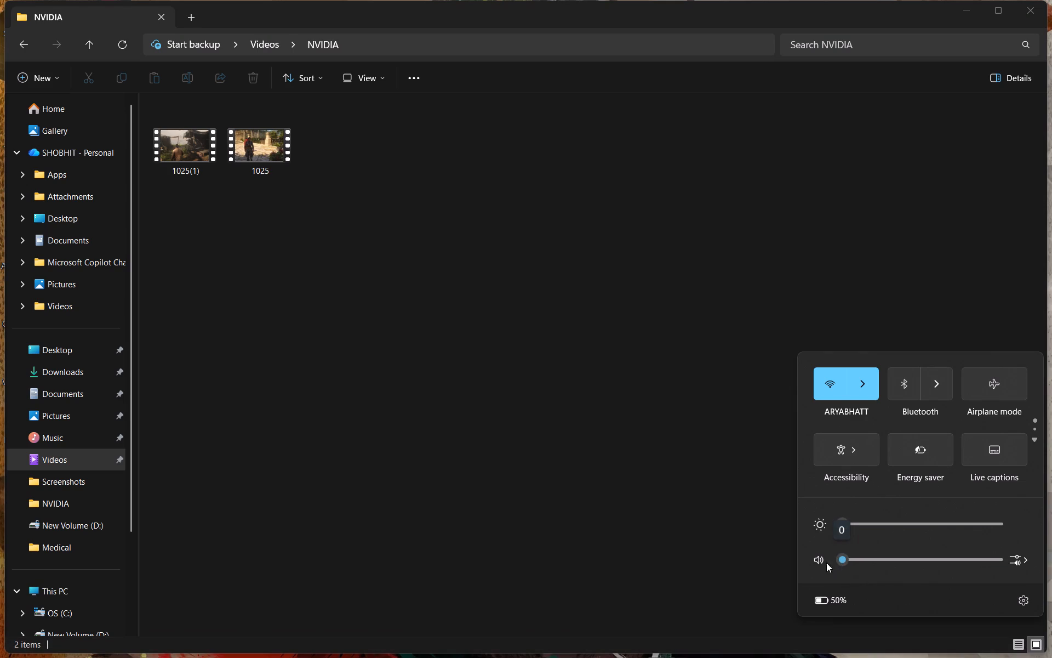
drag(826, 563, 807, 558)
Play the exported 1025(1) video and spot-check scenes from its middle to about the 55-minute mark.
click(192, 153)
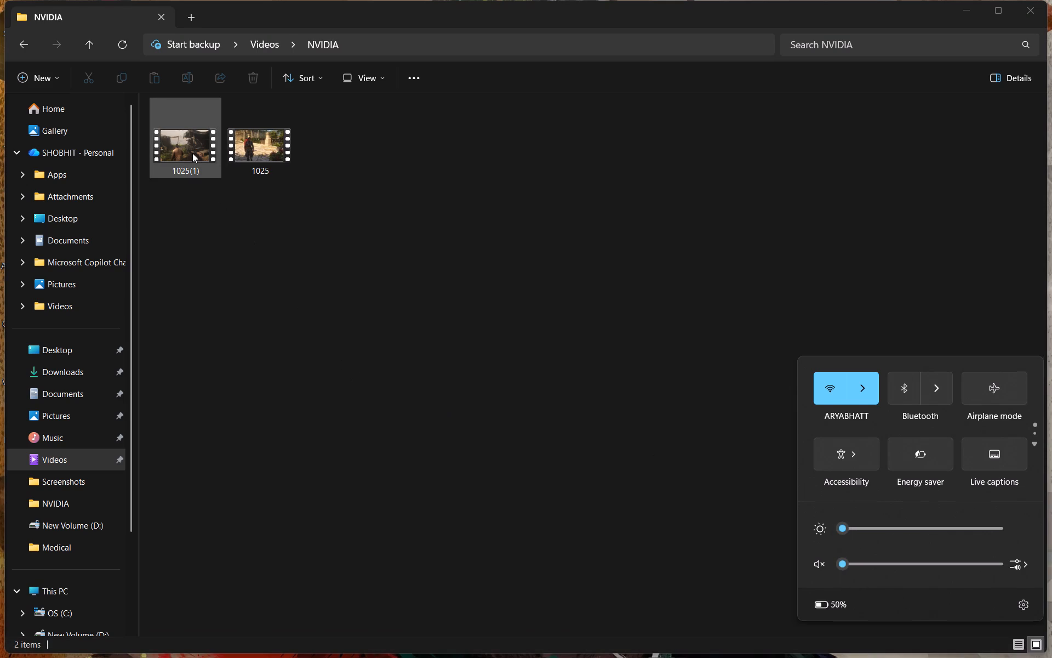
click(192, 160)
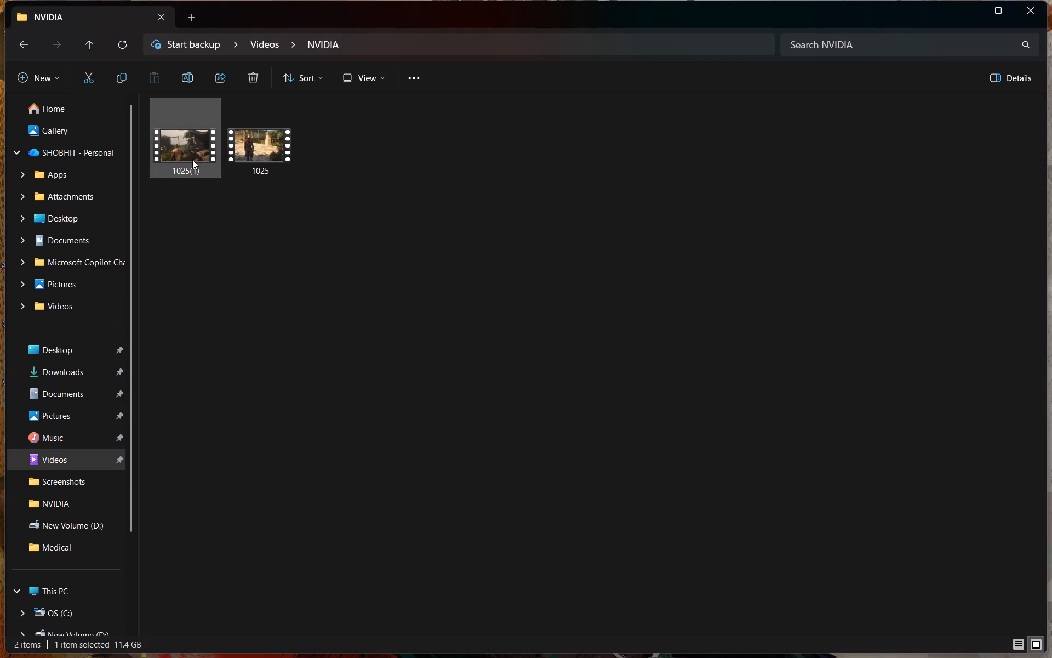
double_click(192, 160)
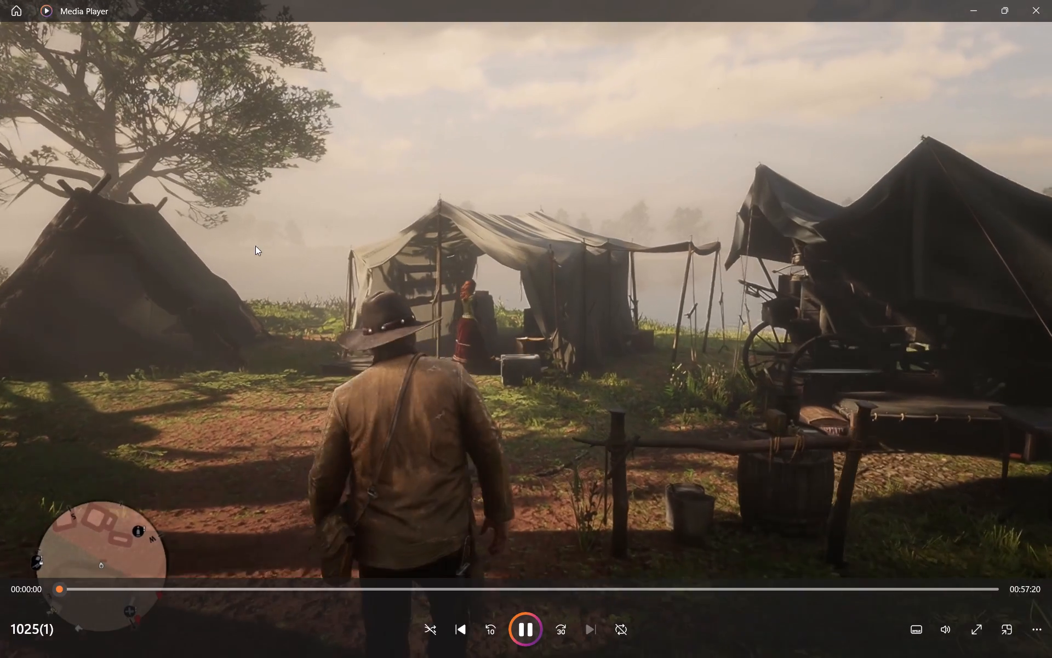
click(496, 584)
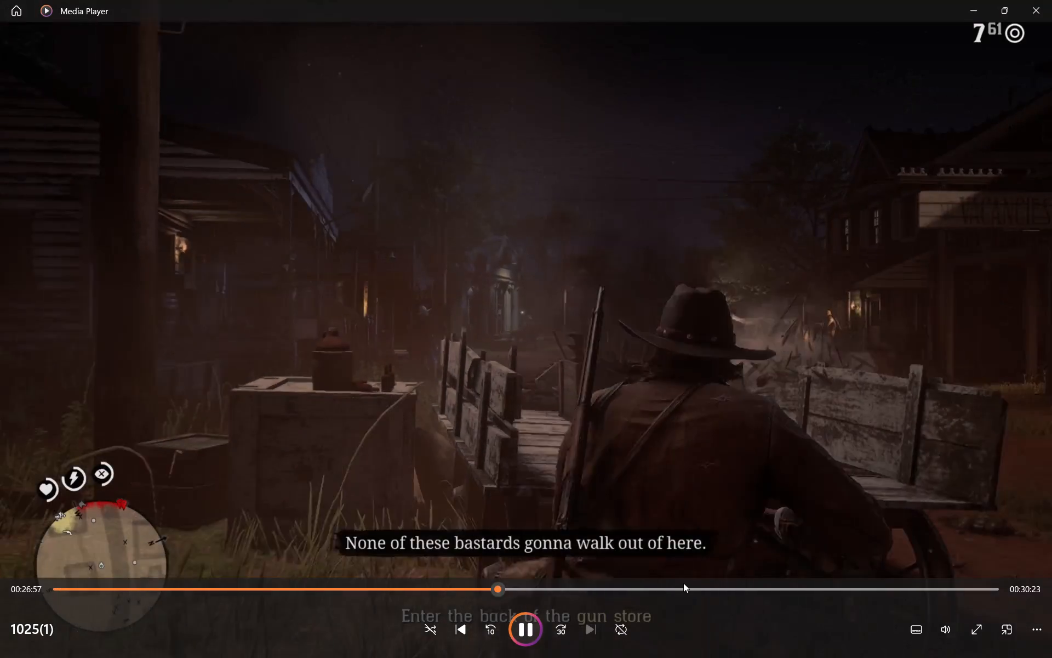
click(683, 583)
click(795, 586)
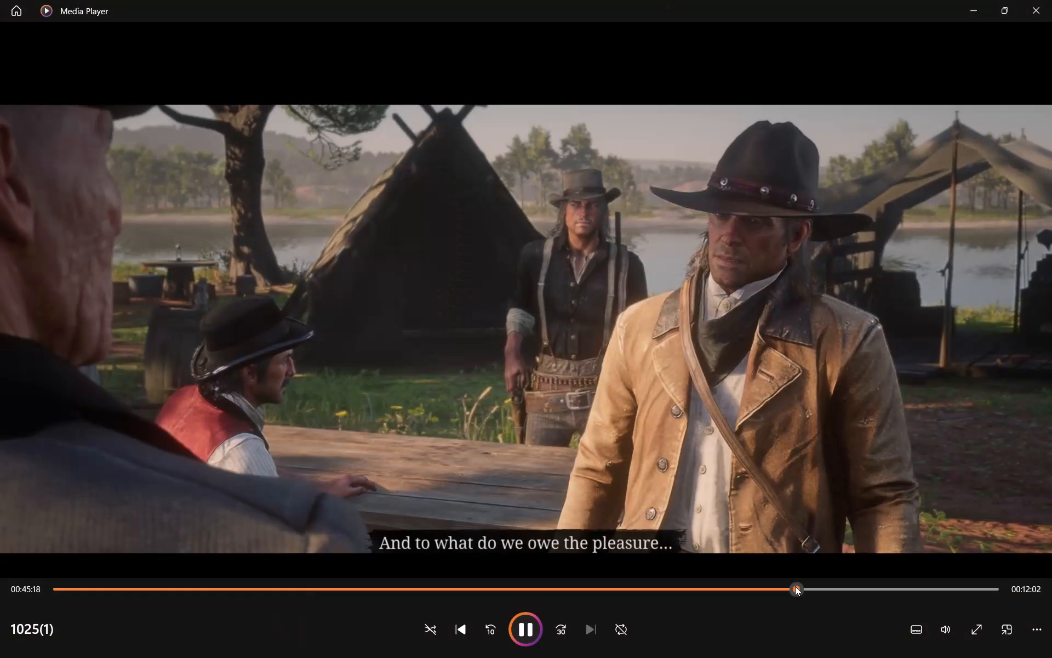
click(891, 588)
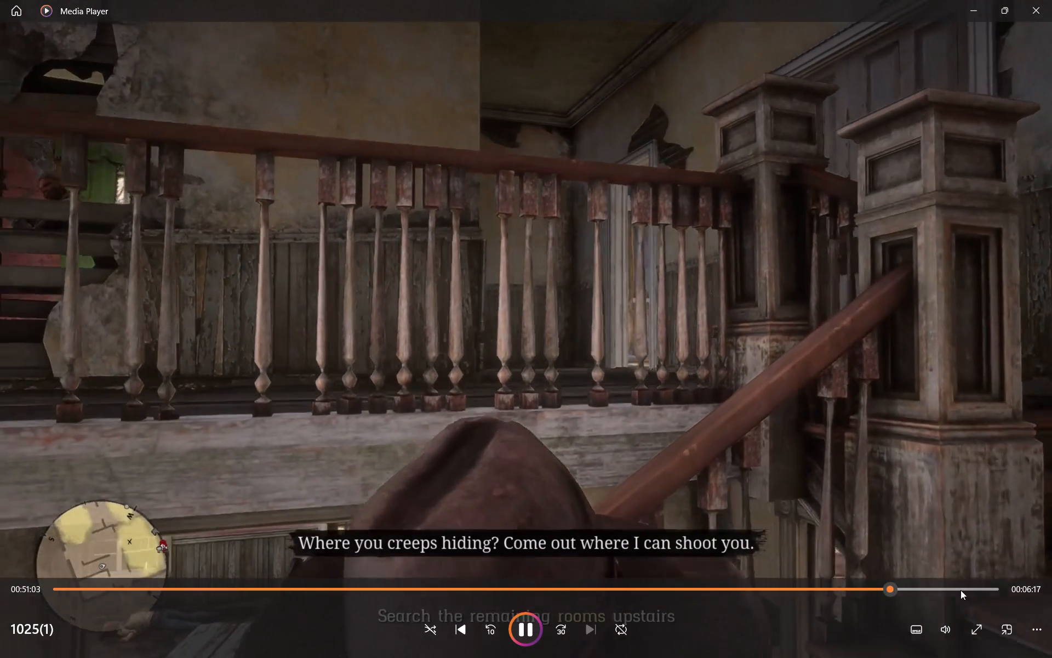
click(960, 590)
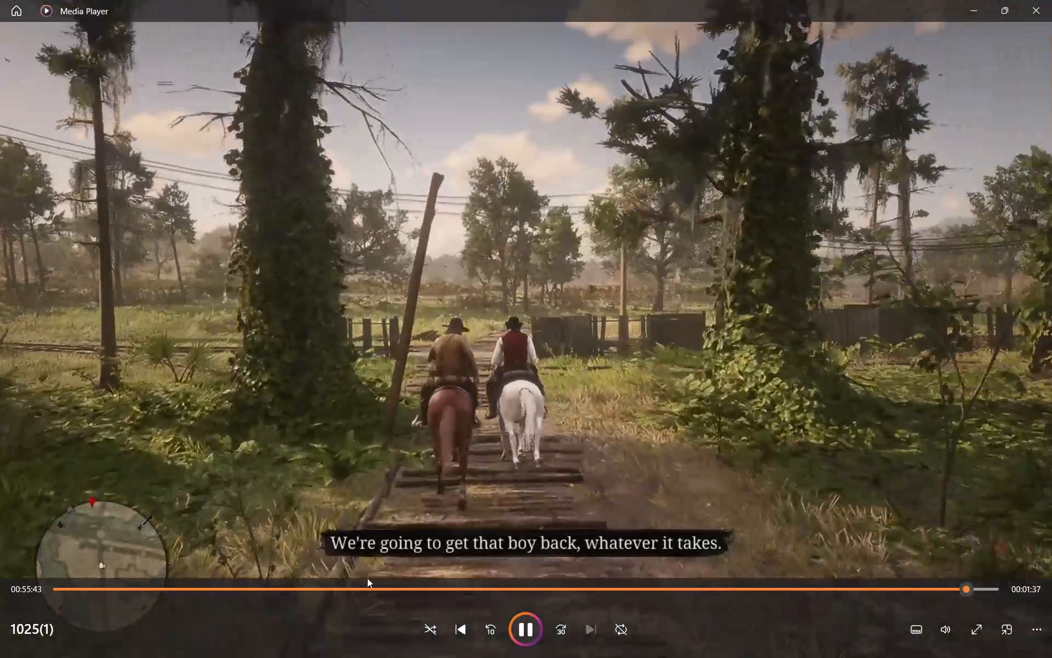
Skim 1025(1) again from about 11 to 49 minutes, sampling scenes to check the combined clips.
click(282, 585)
click(243, 588)
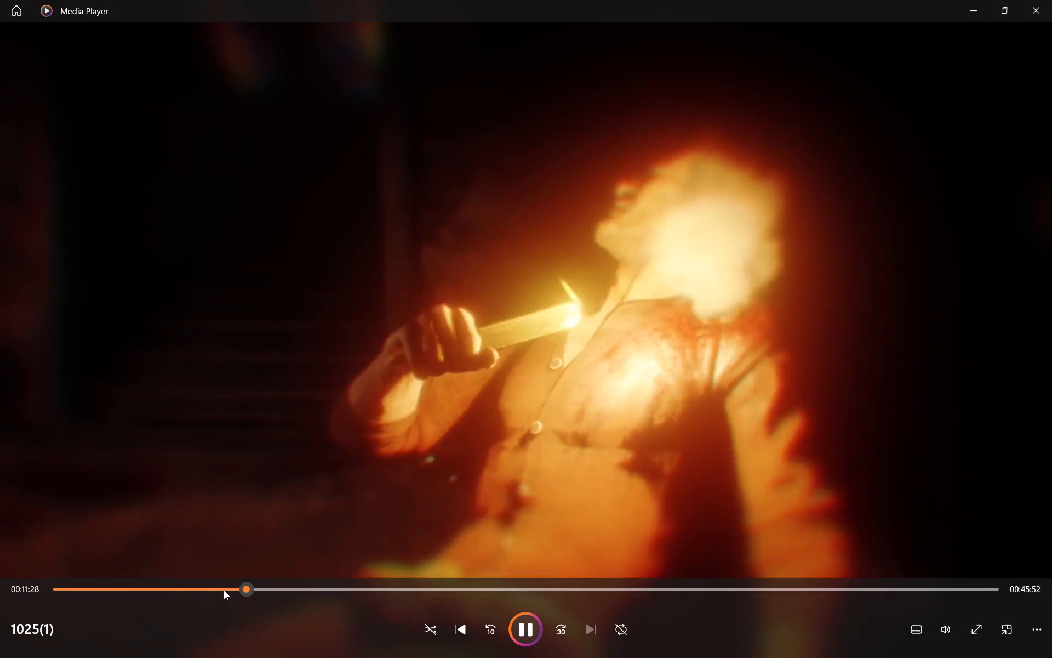
click(341, 578)
click(428, 574)
click(493, 585)
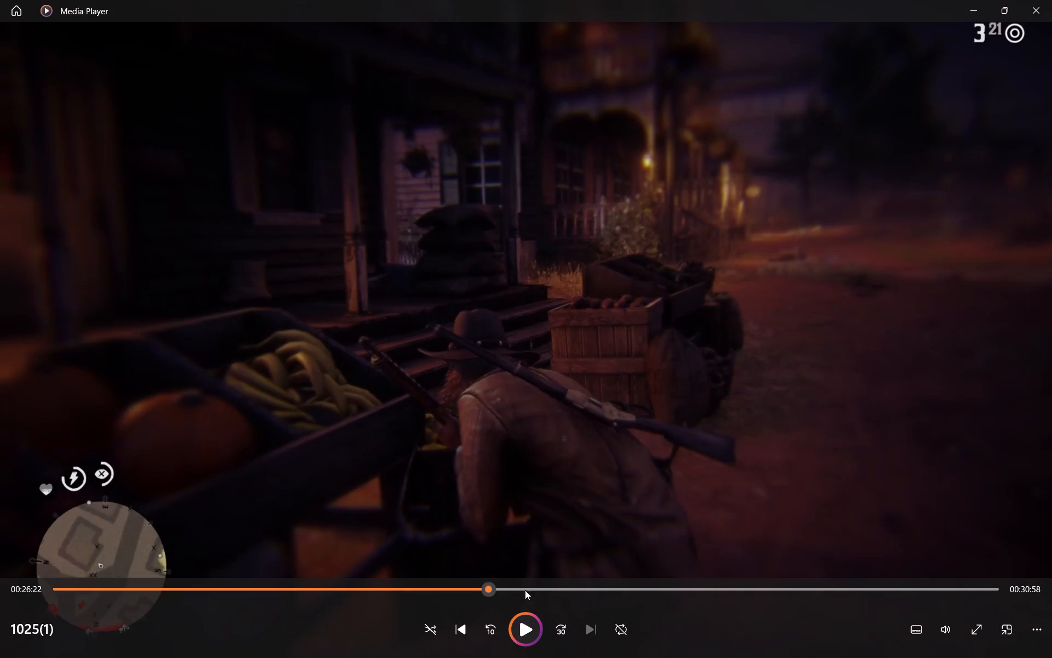
click(531, 591)
click(571, 587)
click(596, 588)
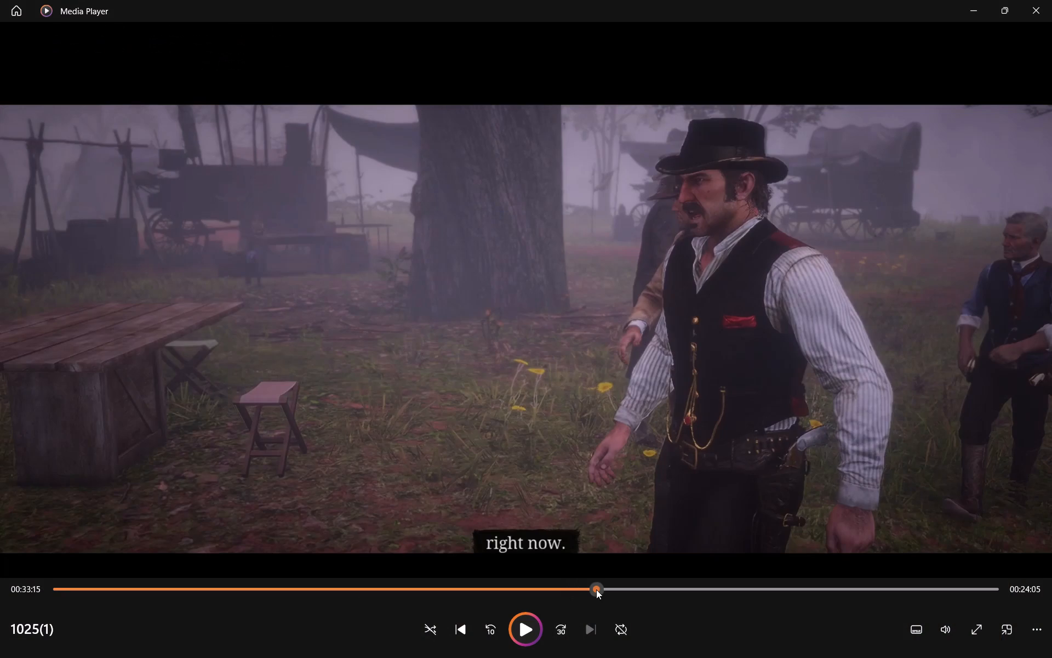
click(519, 612)
click(659, 586)
click(524, 634)
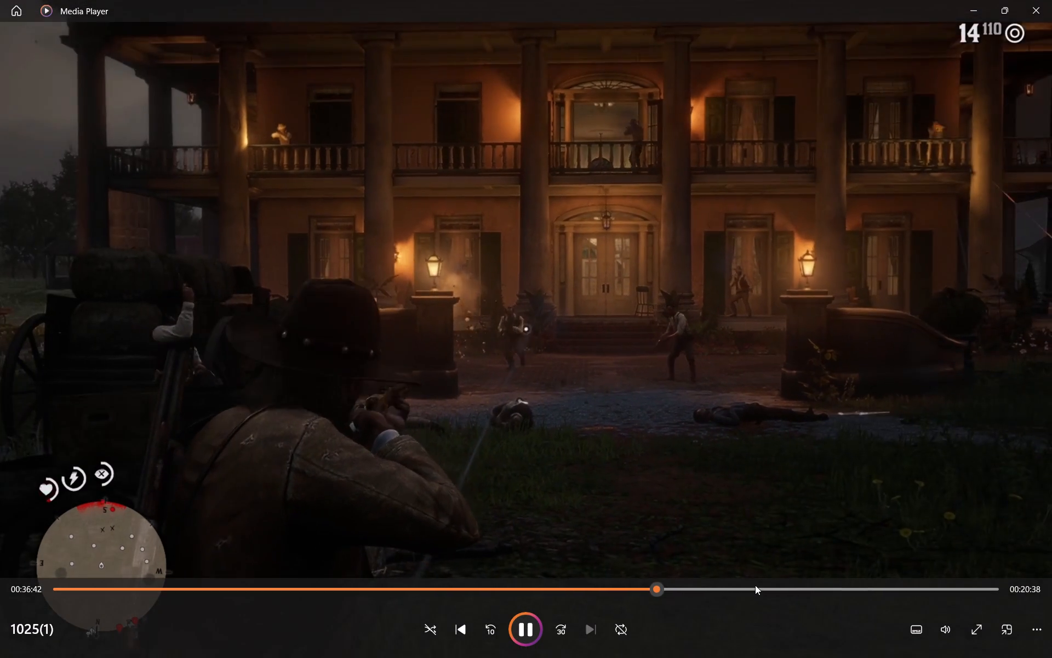
click(755, 585)
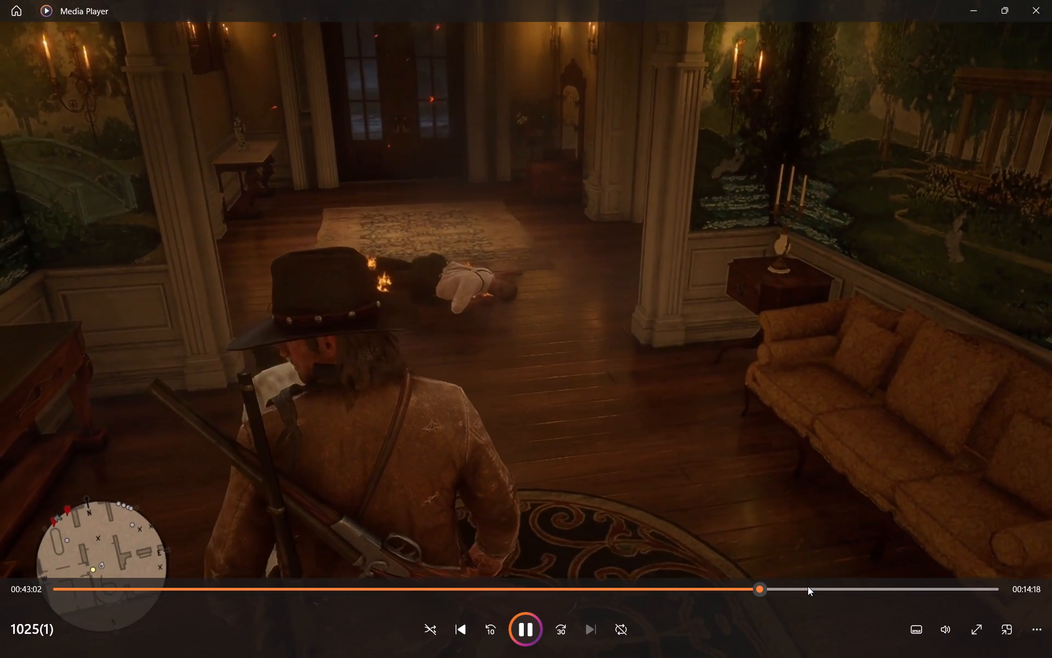
click(808, 586)
click(853, 583)
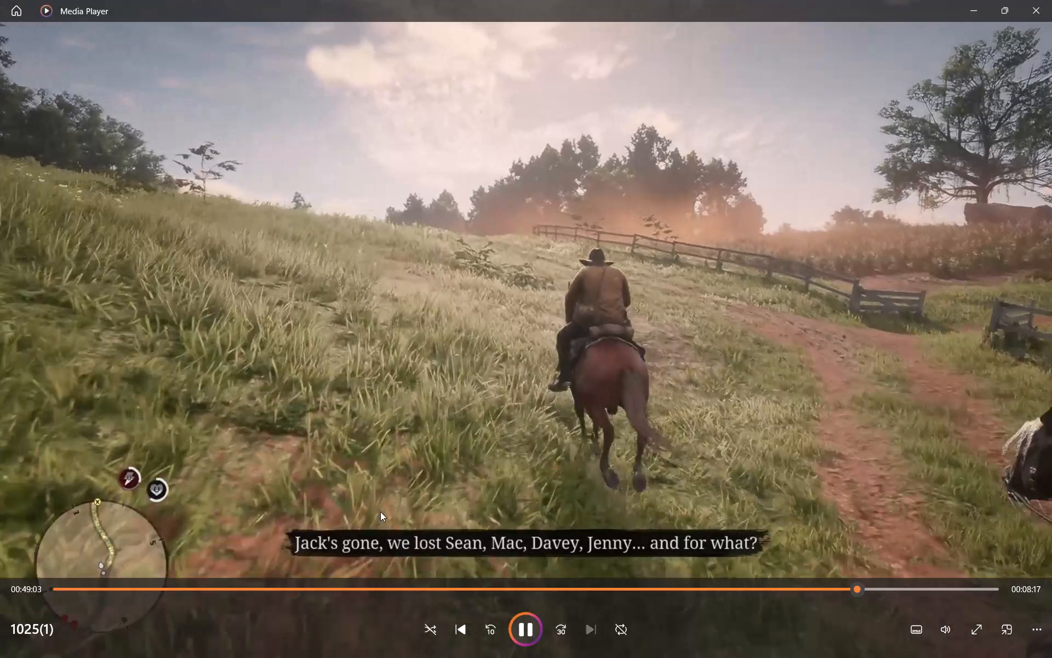
Recheck scattered scenes of 1025(1) between about 7 and 50 minutes, and close the player.
click(421, 592)
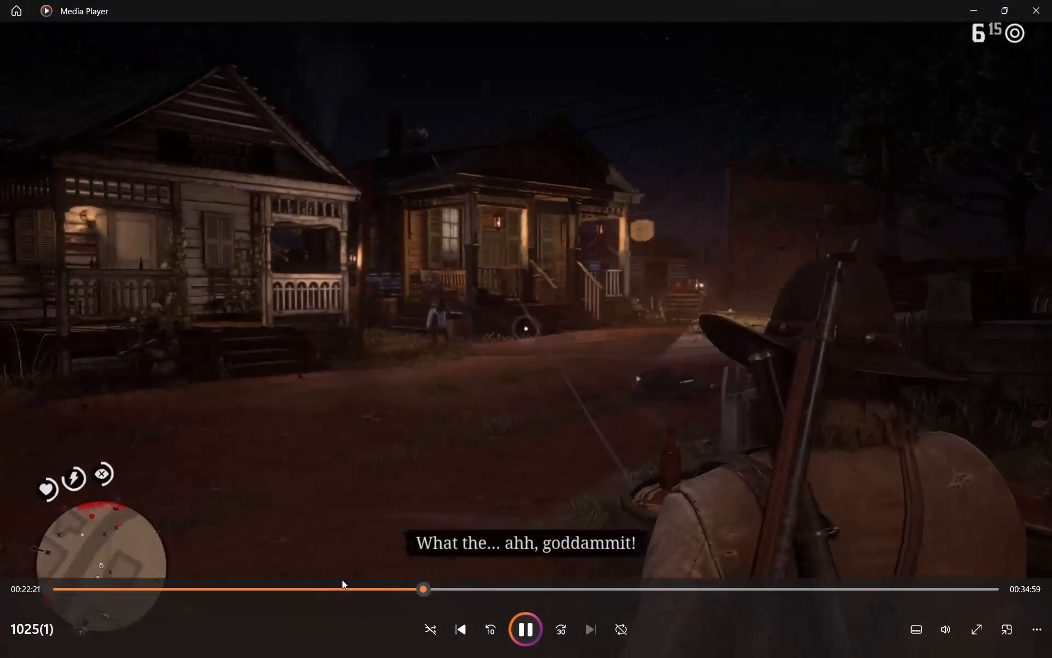
click(304, 586)
click(258, 602)
click(231, 591)
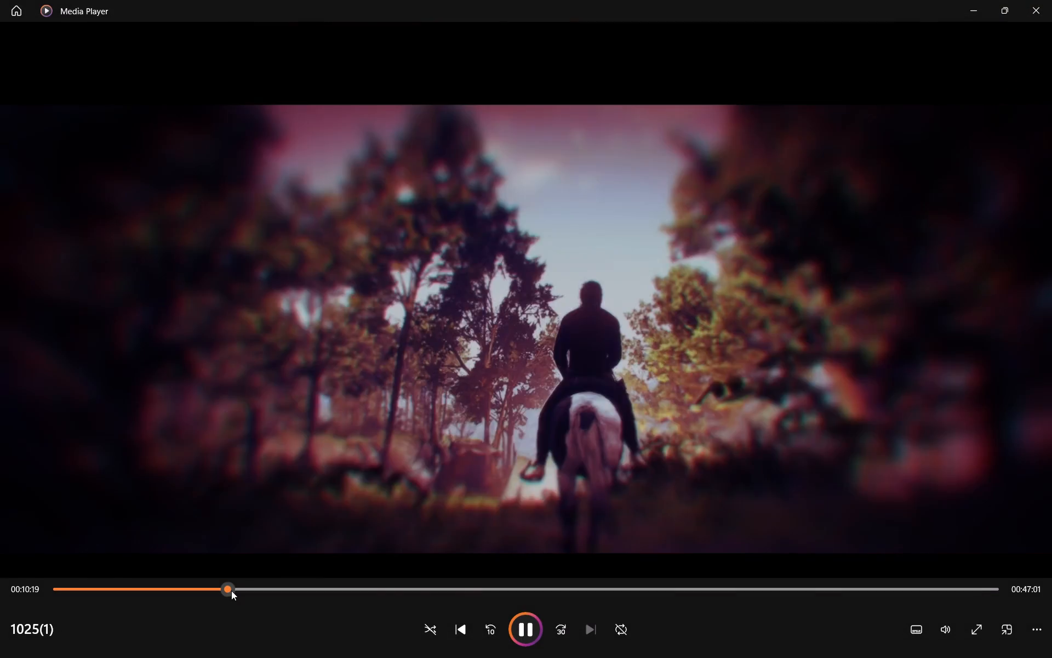
click(224, 591)
click(181, 591)
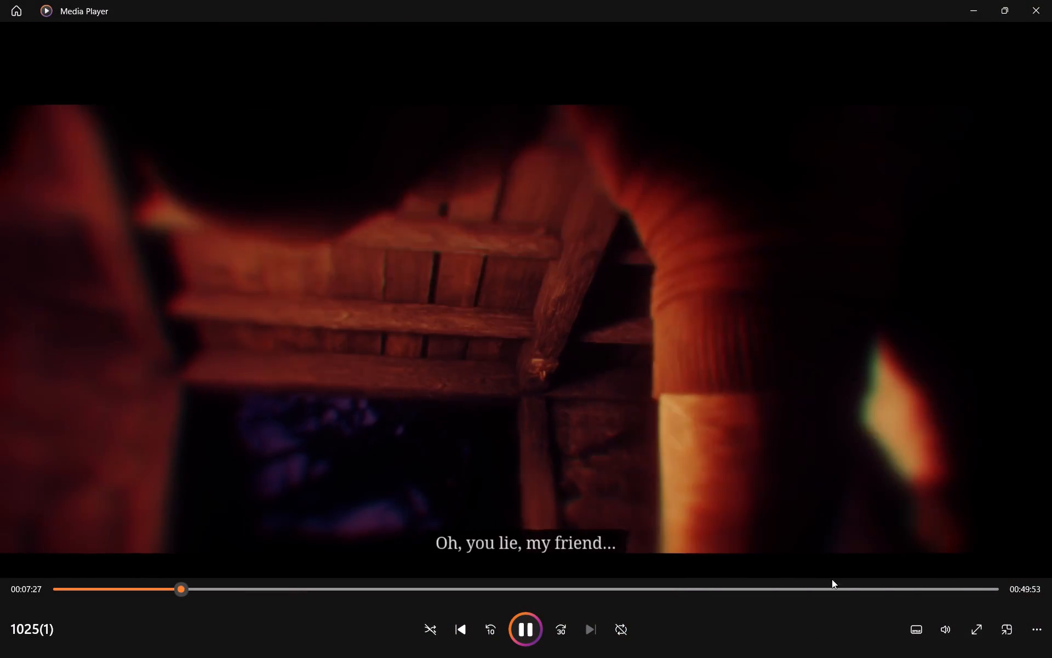
click(879, 593)
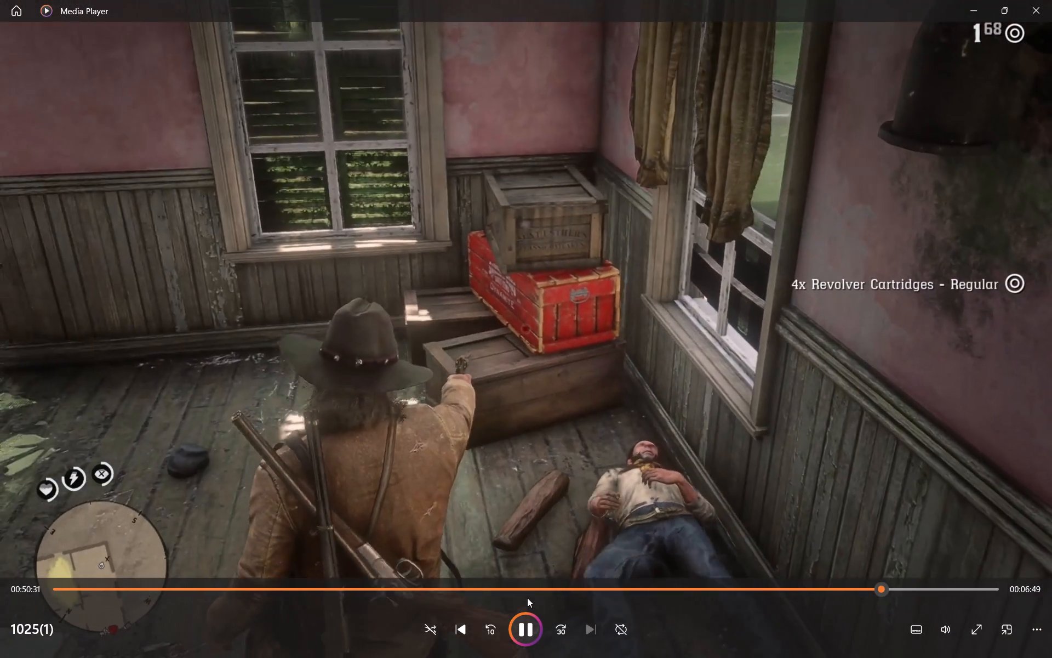
click(527, 597)
click(646, 587)
click(711, 587)
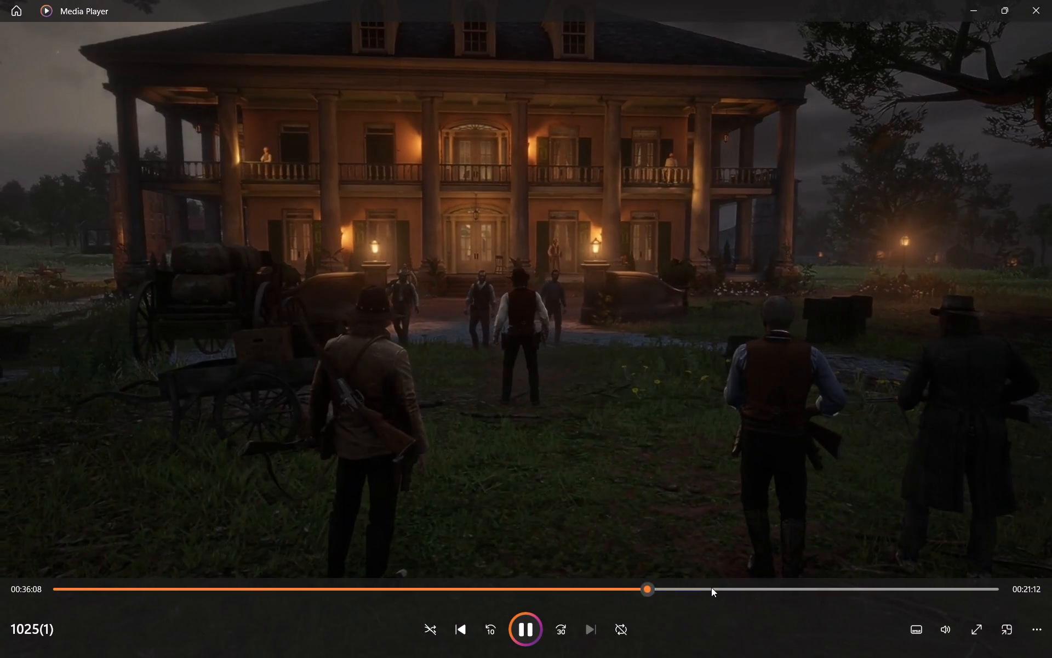
click(1051, 0)
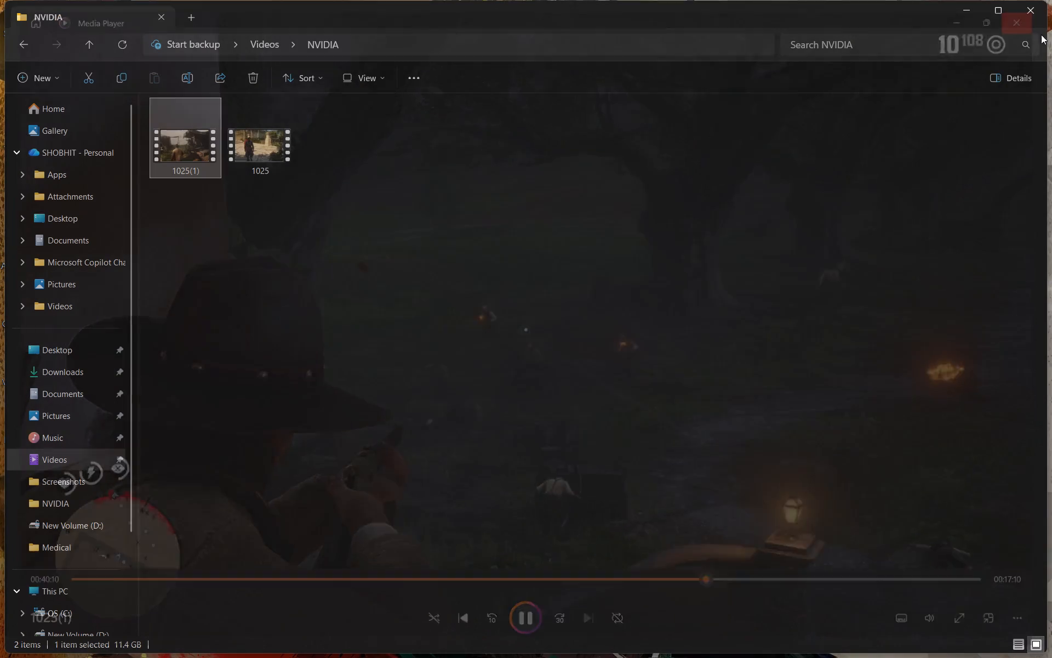
click(74, 453)
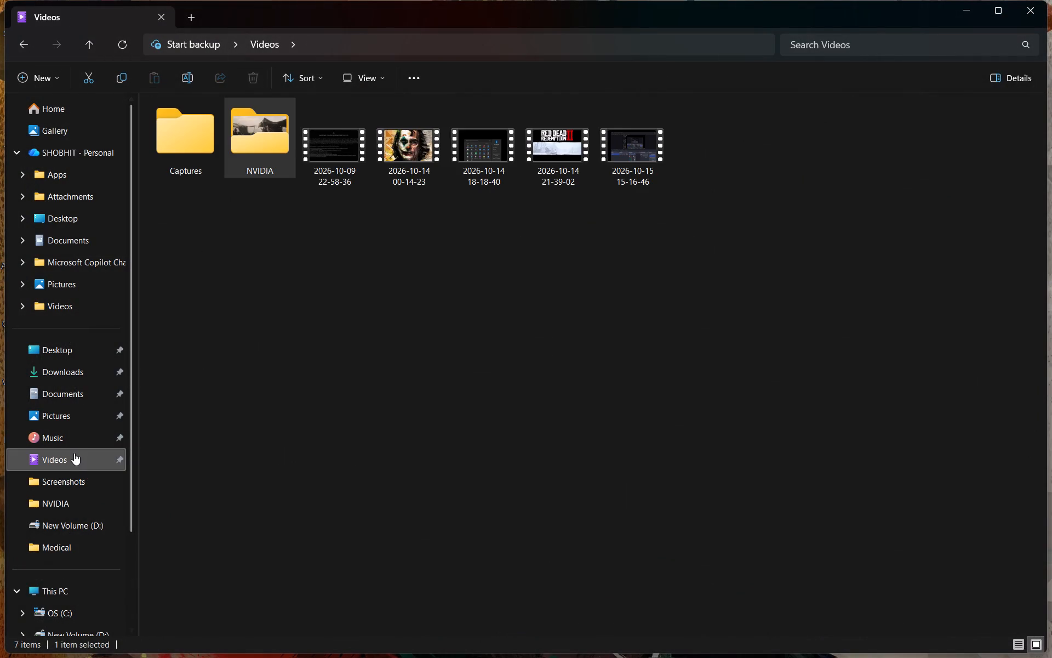
double_click(401, 143)
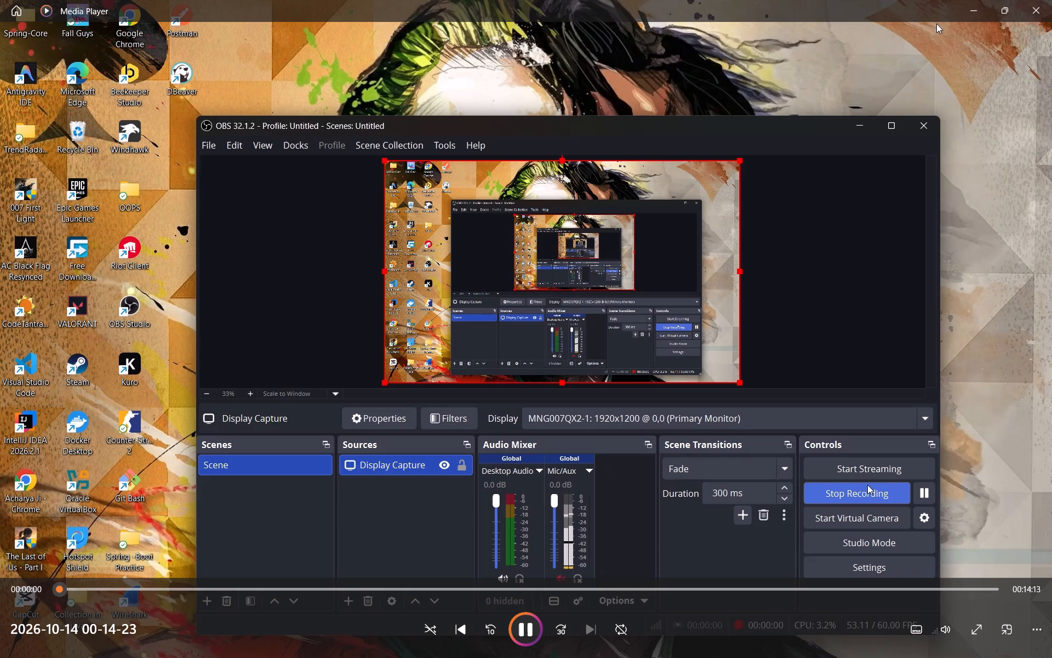
click(695, 580)
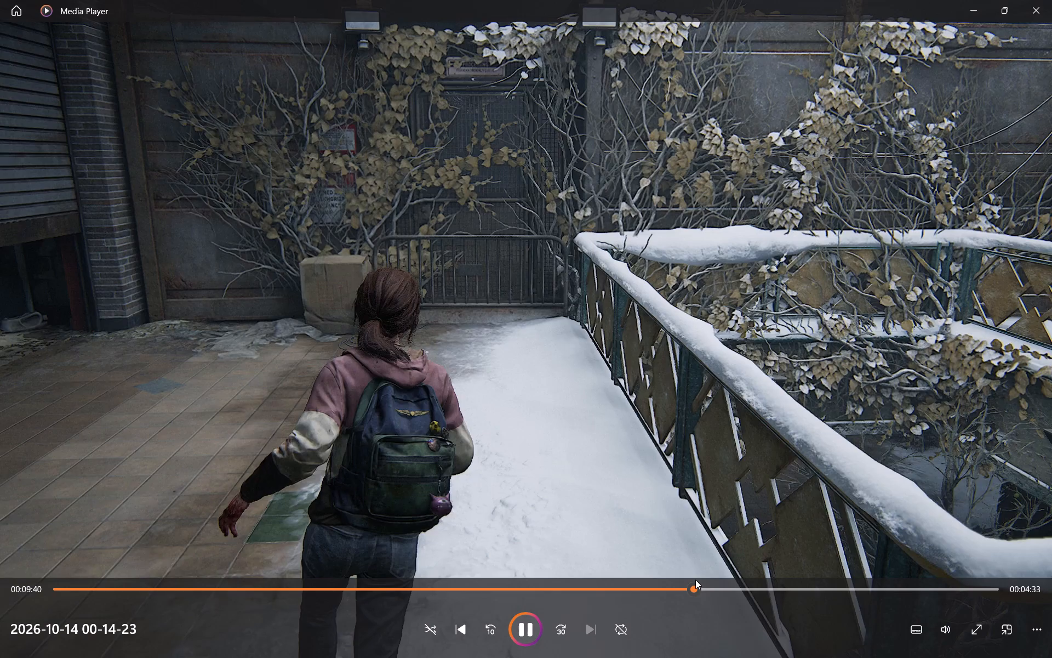
click(1017, 0)
click(731, 35)
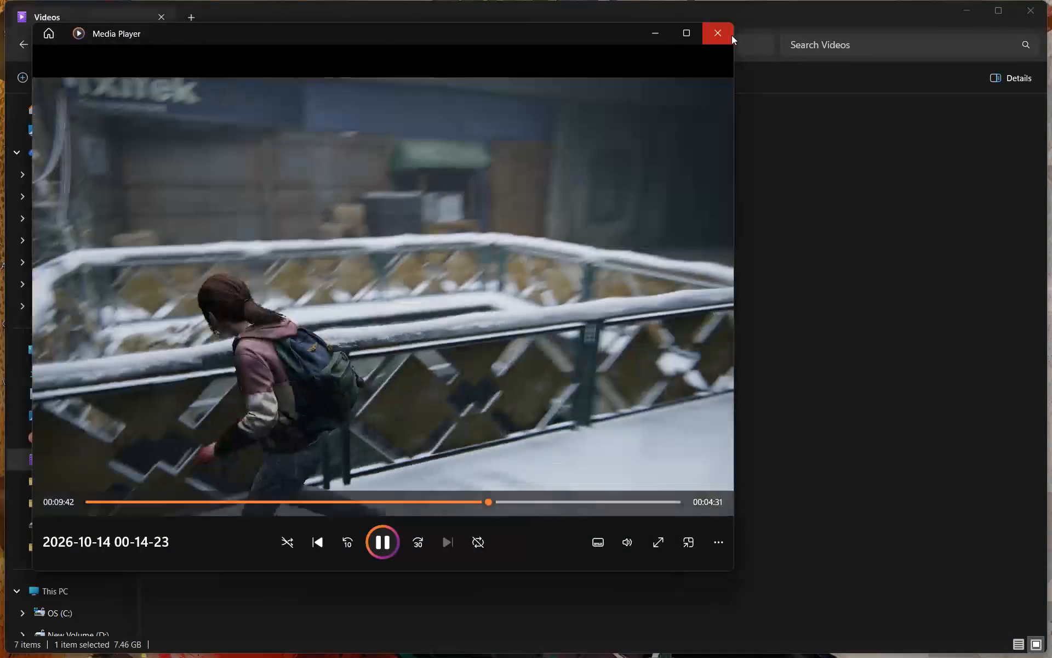
drag(742, 181, 466, 175)
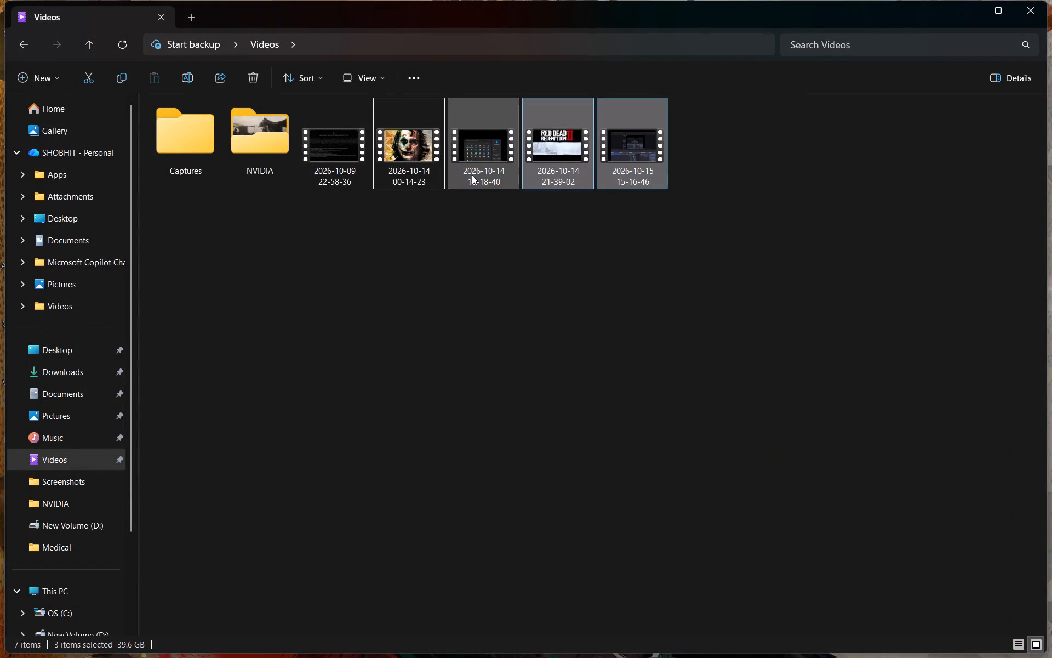
right_click(500, 165)
click(704, 188)
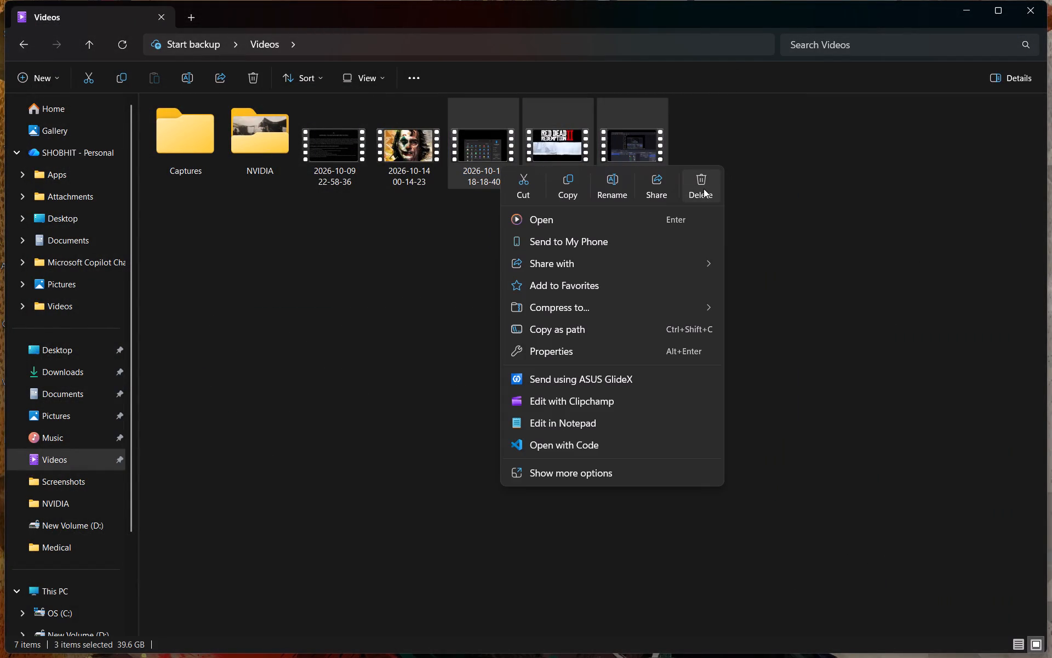
click(317, 257)
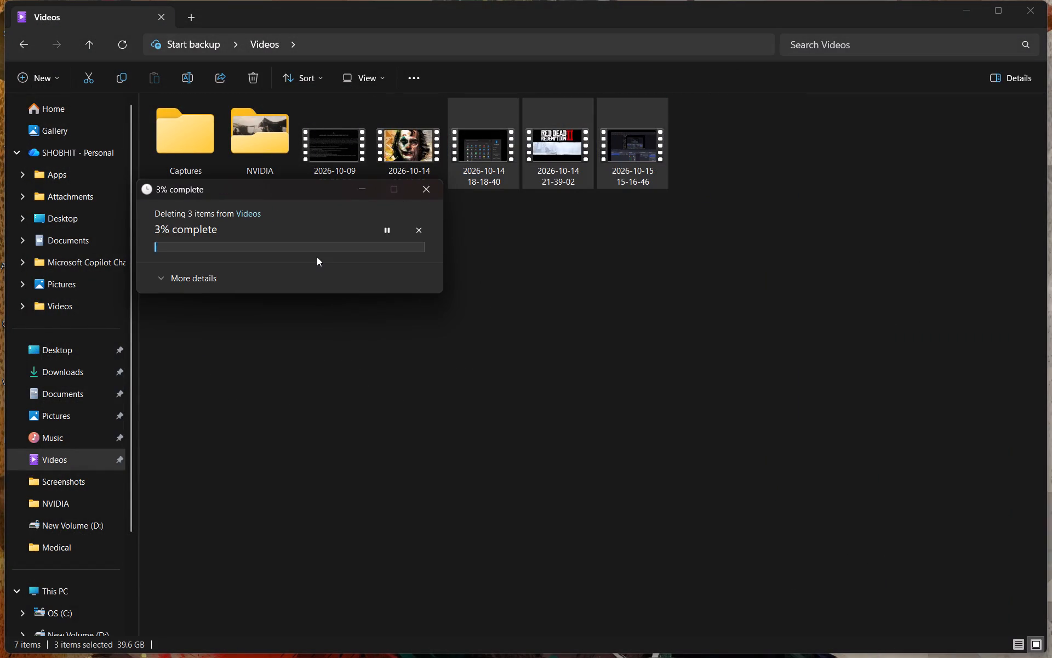
drag(325, 214, 325, 213)
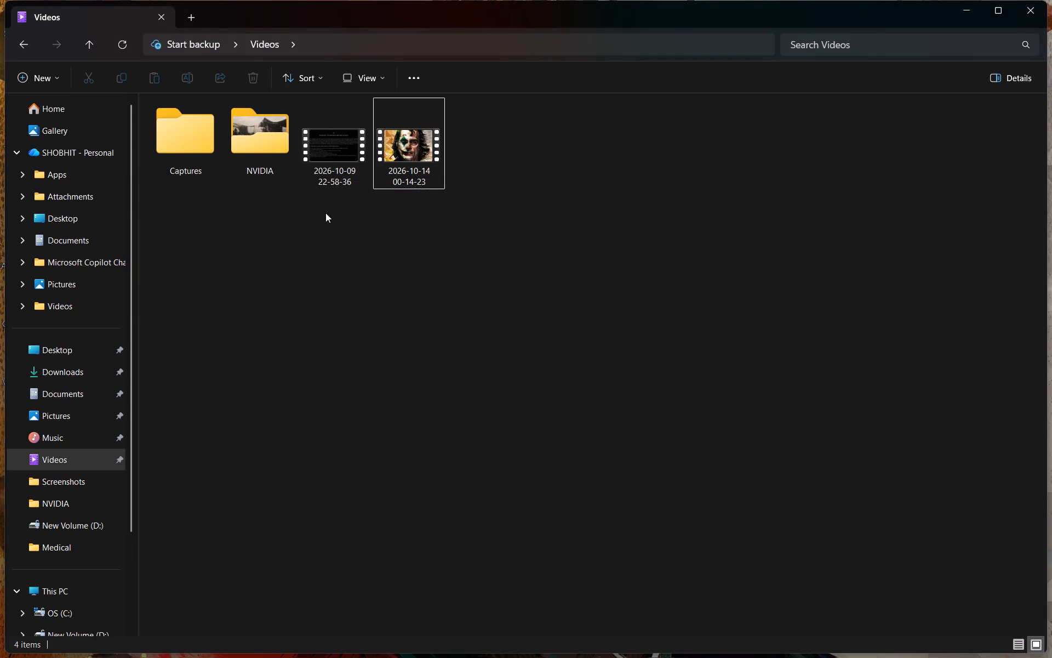
drag(325, 213, 329, 163)
right_click(329, 163)
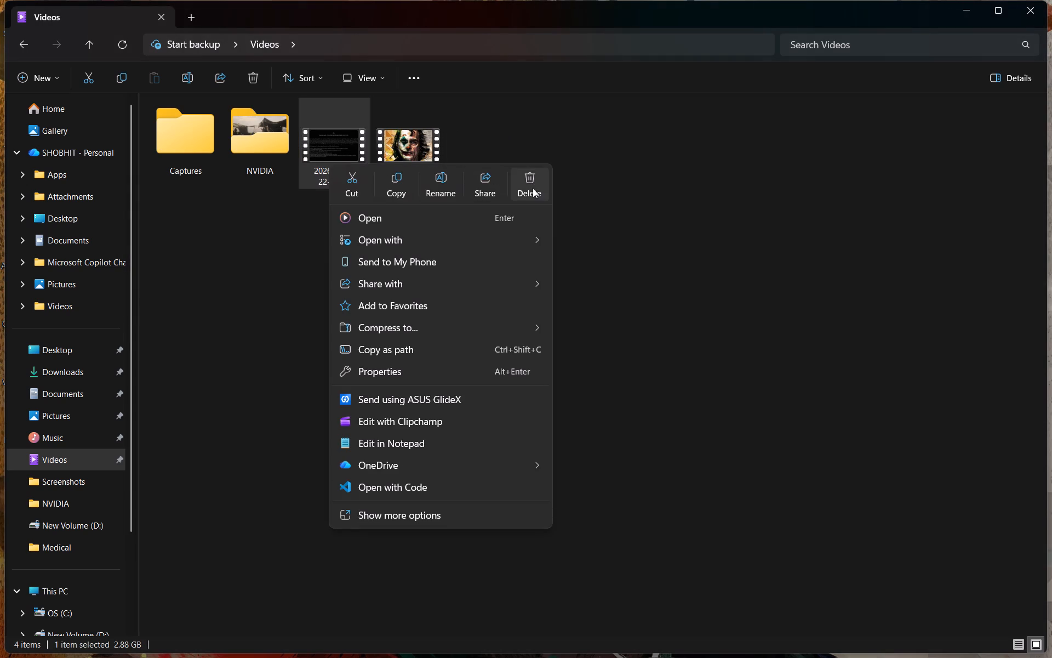
click(533, 188)
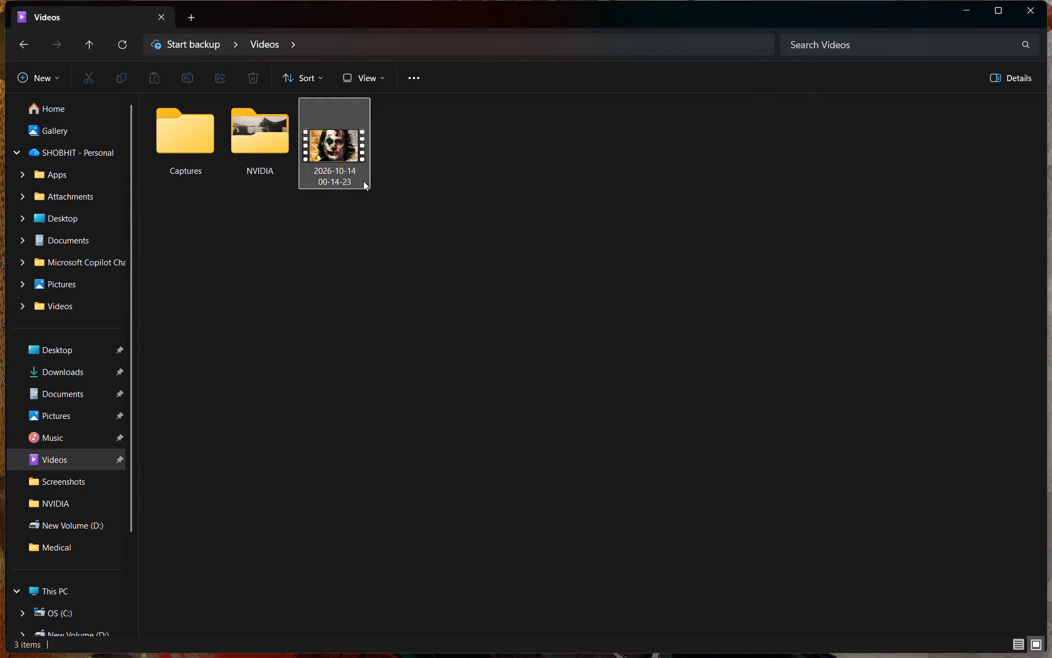
click(597, 256)
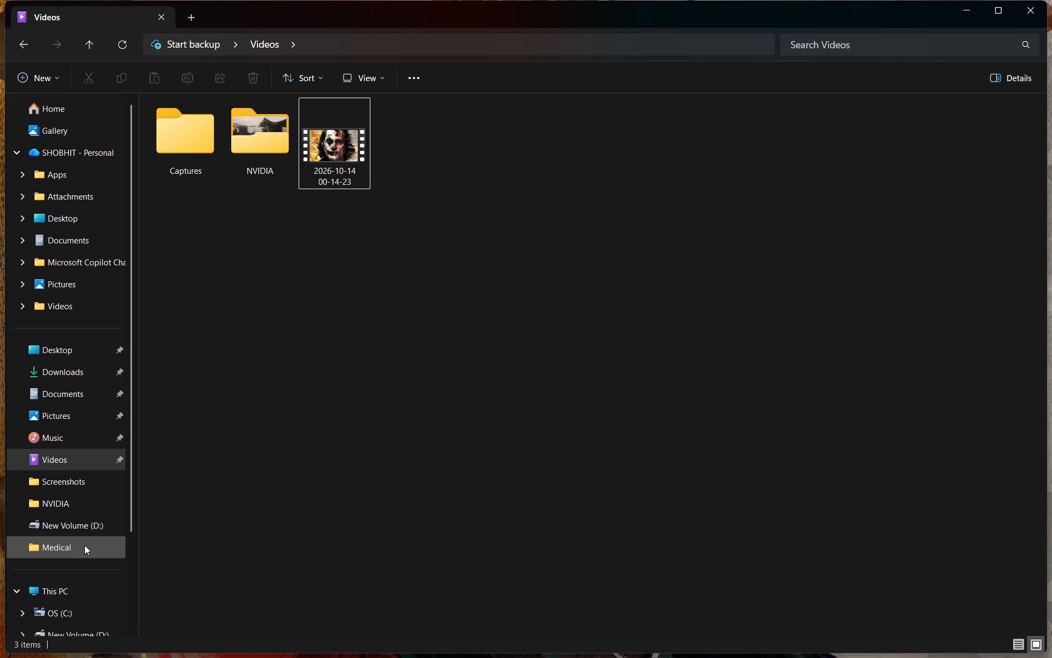
Open the NVIDIA folder containing the exported videos.
double_click(245, 148)
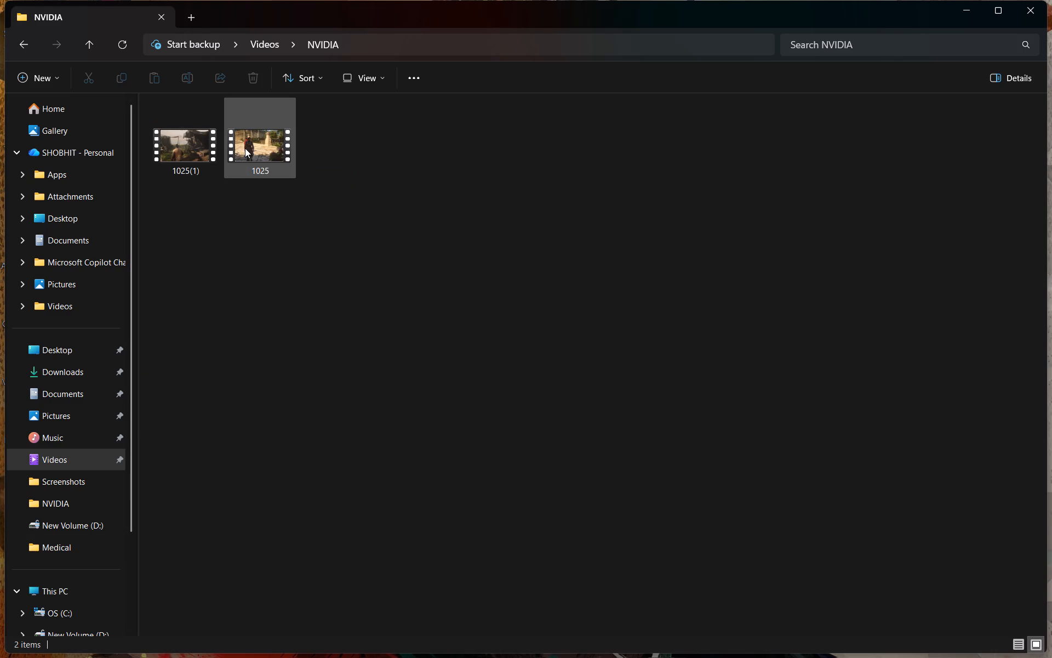